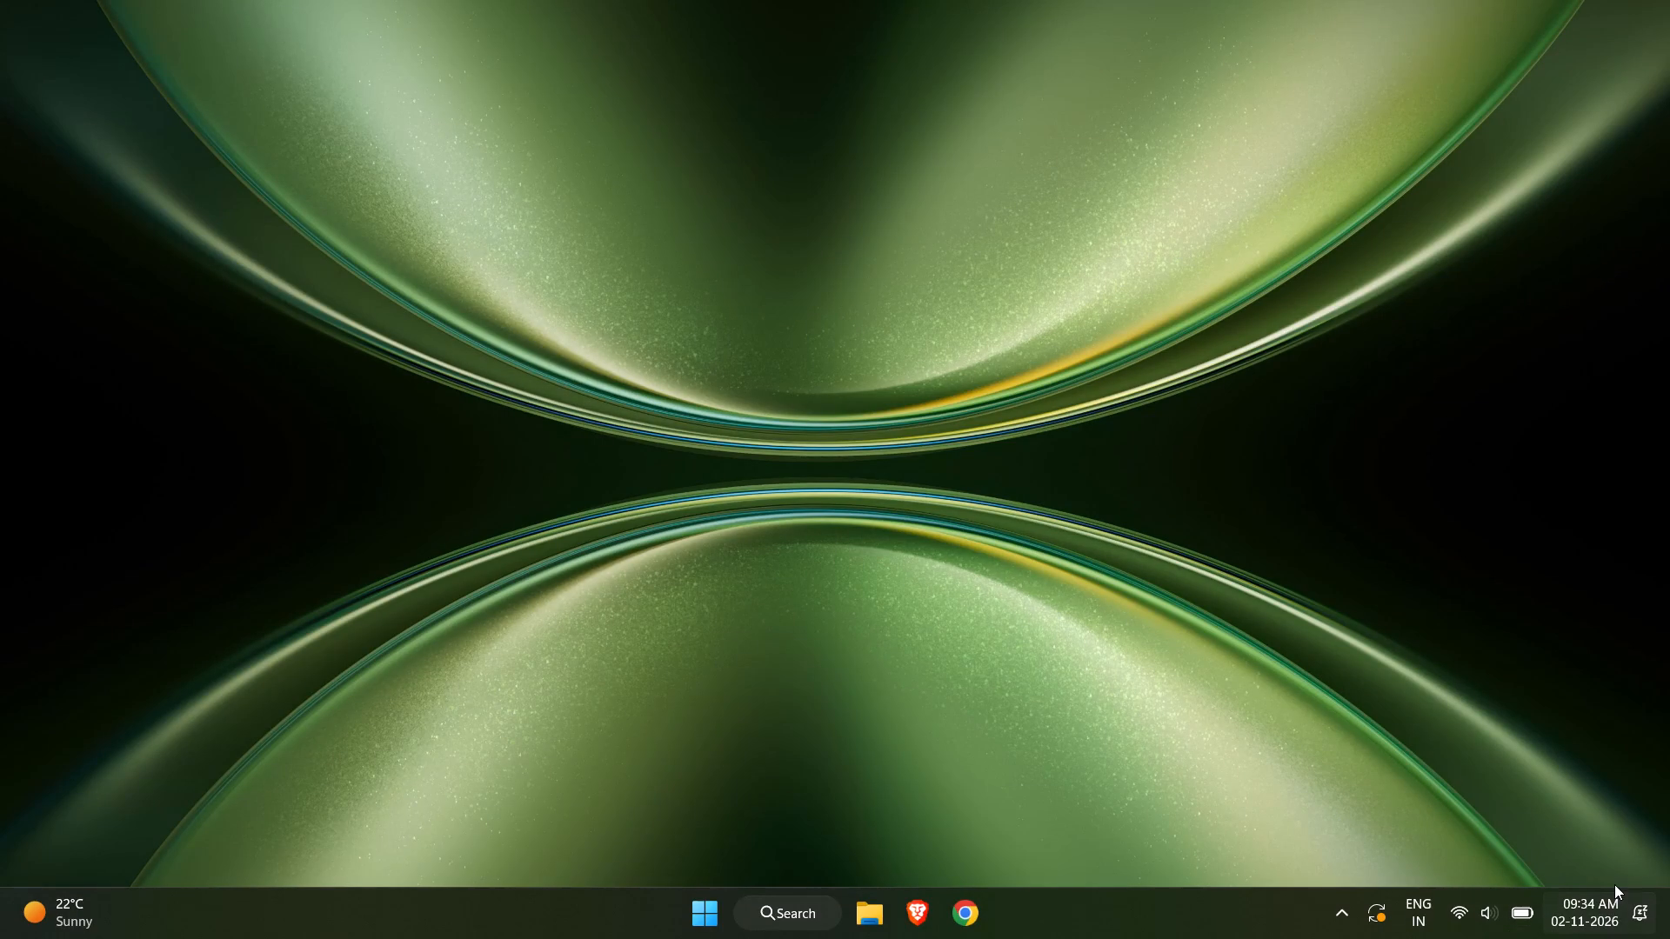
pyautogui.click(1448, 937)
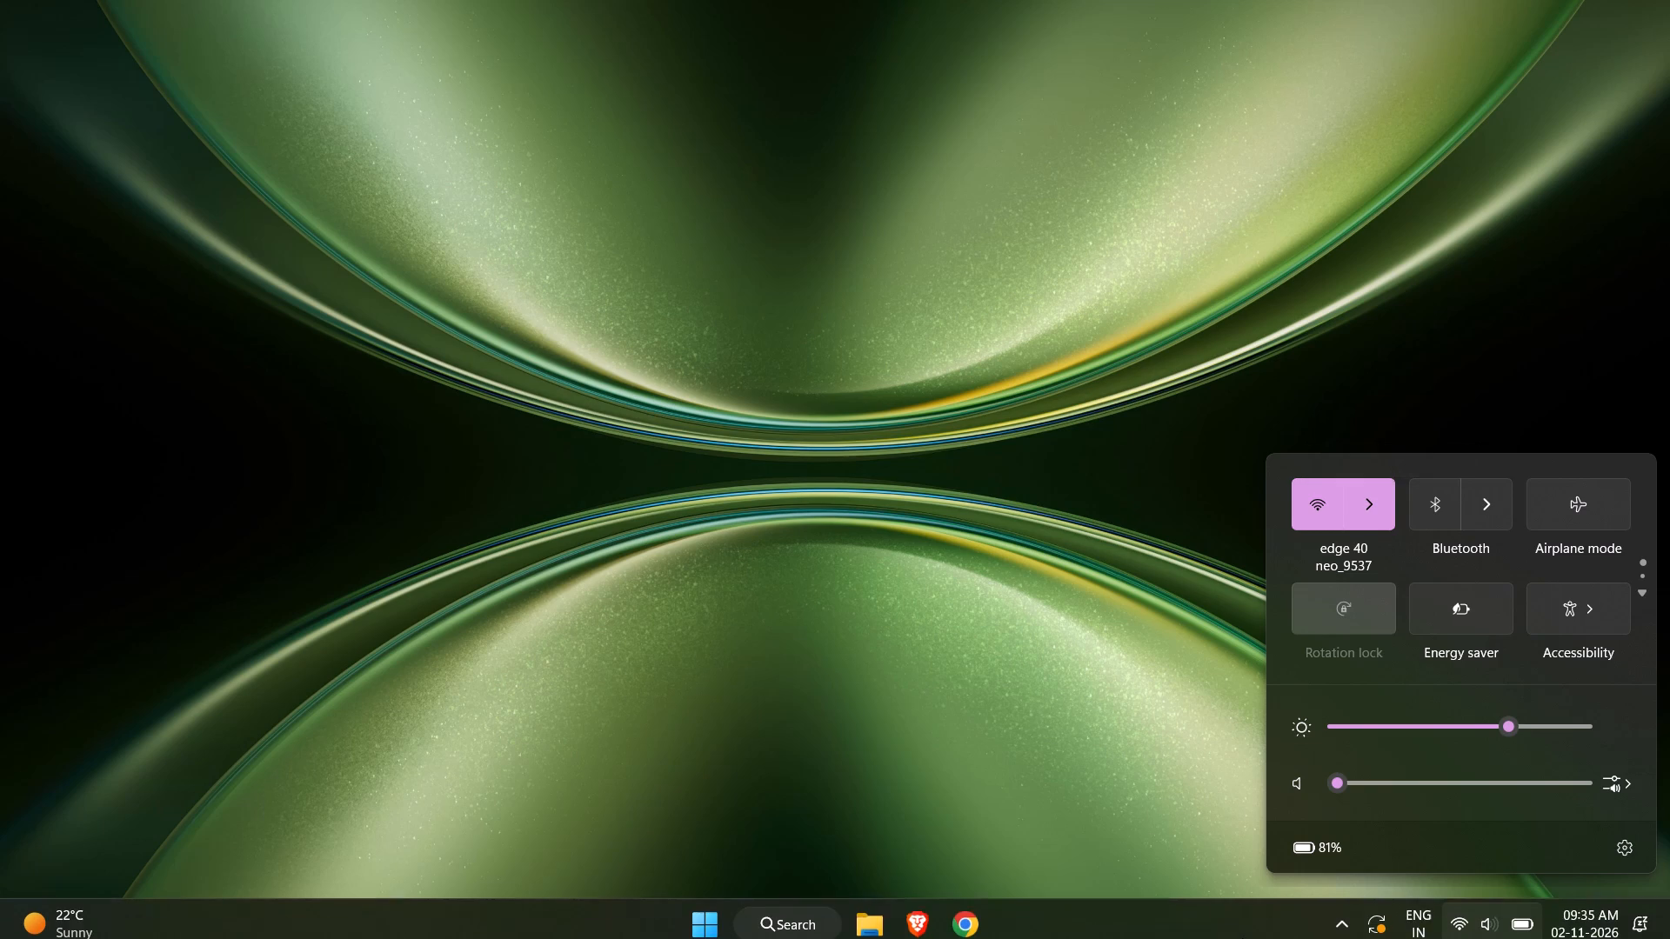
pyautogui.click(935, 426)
# Open Google Chrome with the profile that has the blue underwater avatar.
pyautogui.click(979, 915)
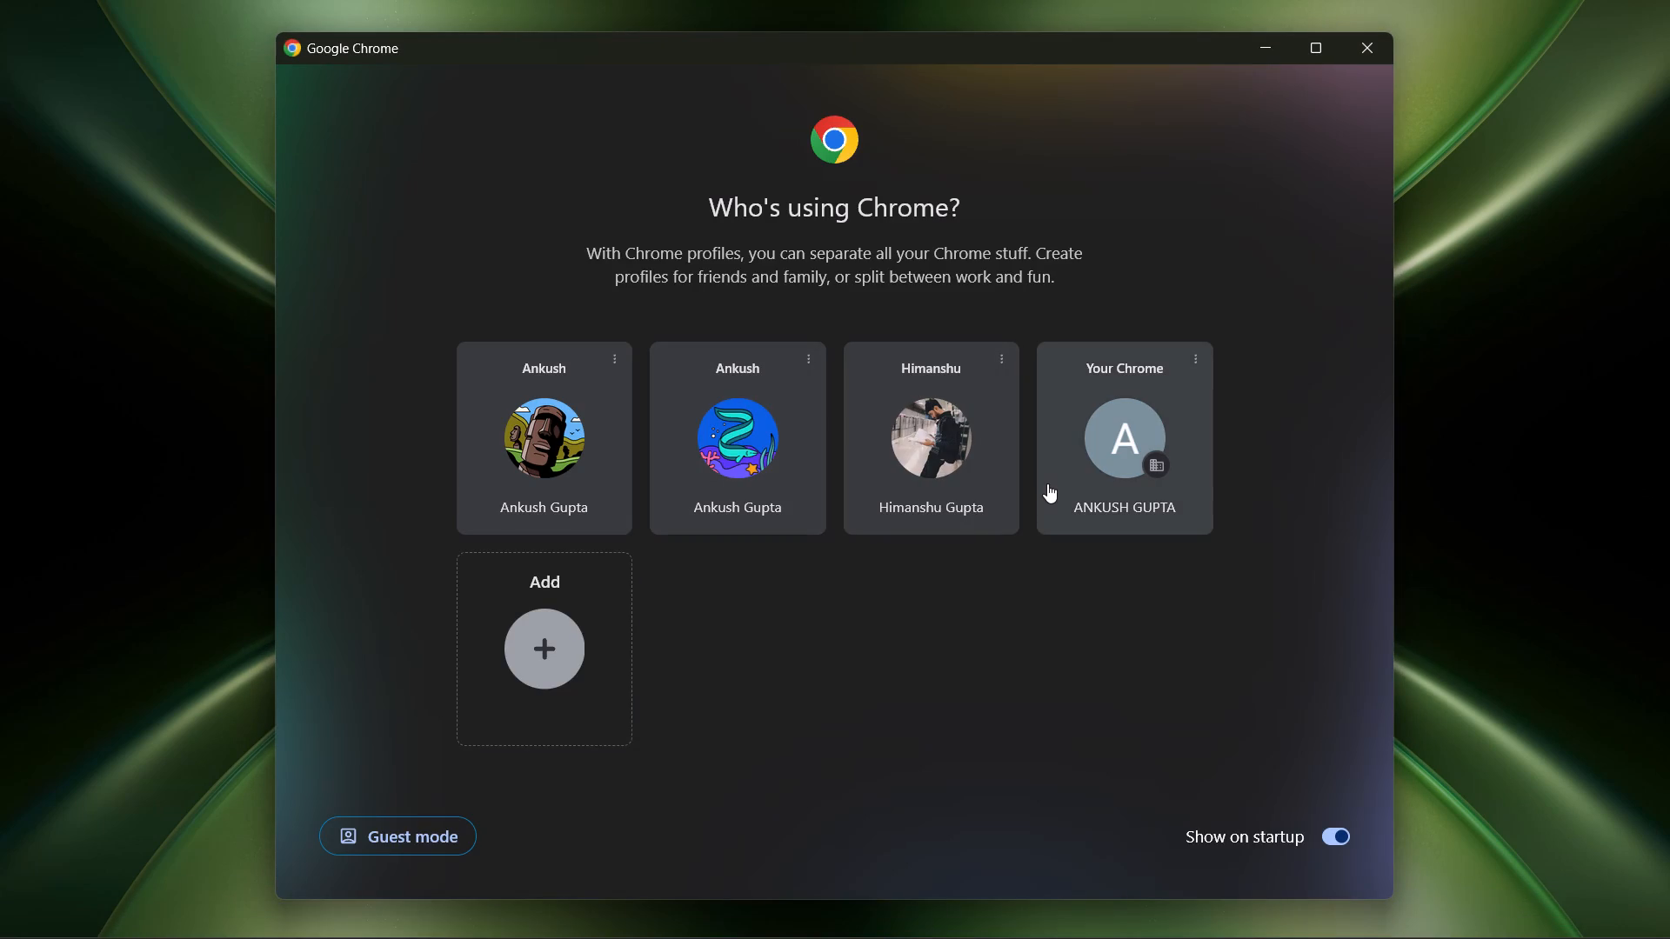
pyautogui.click(812, 475)
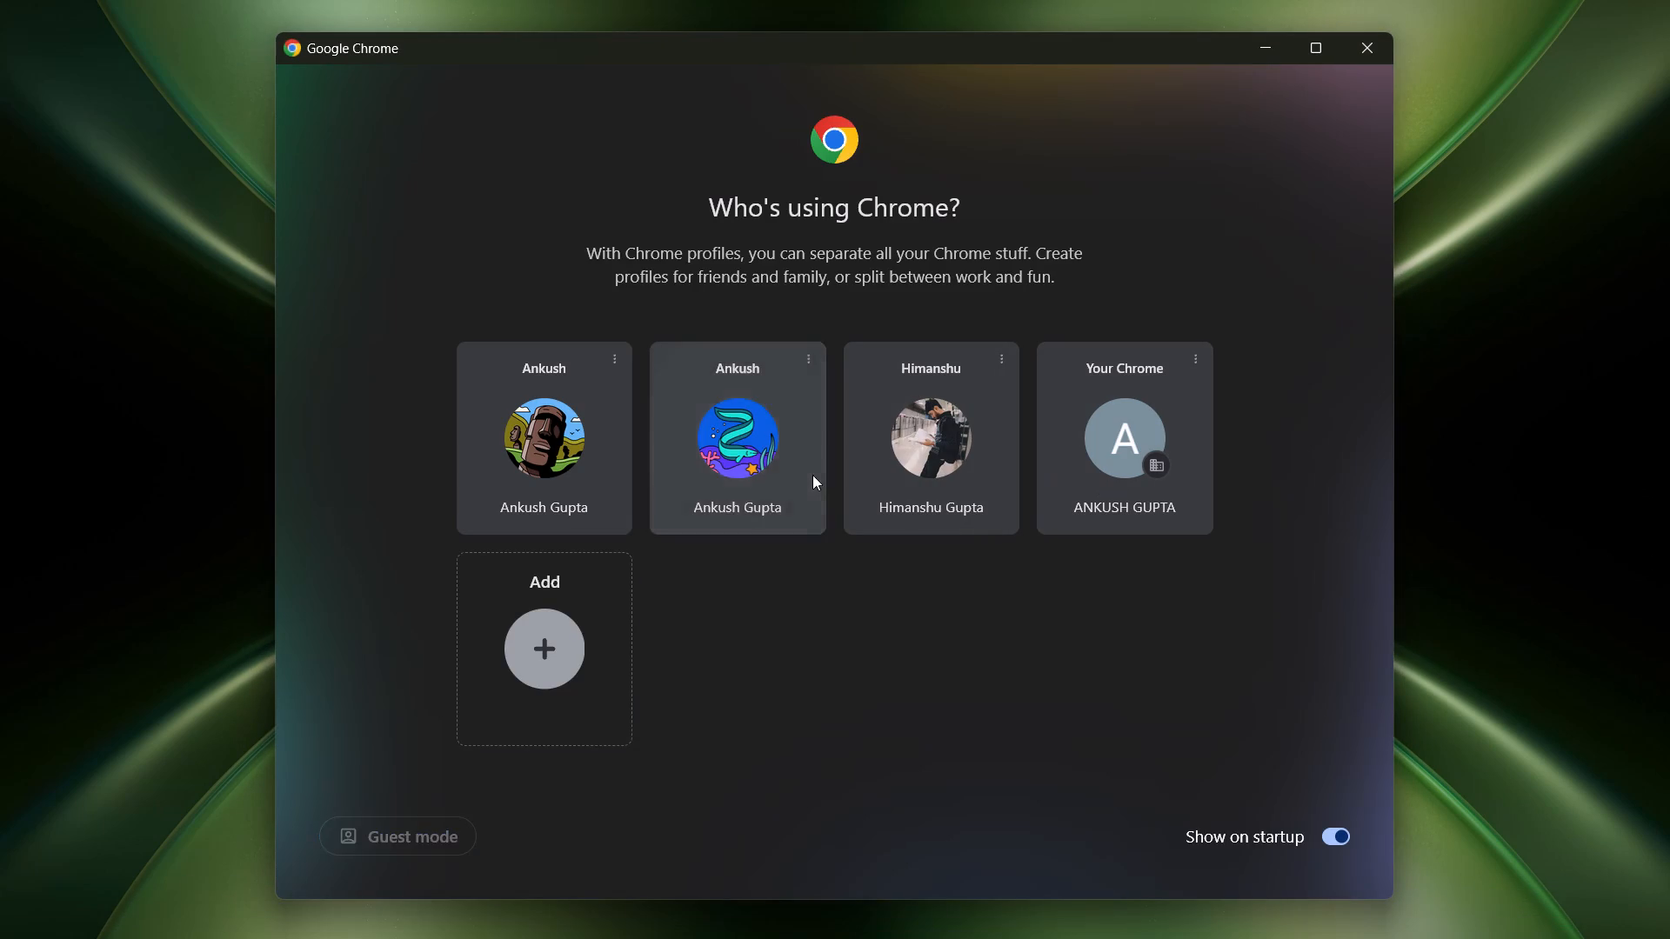
# Begin entering a web address starting with "t" in the new tab.
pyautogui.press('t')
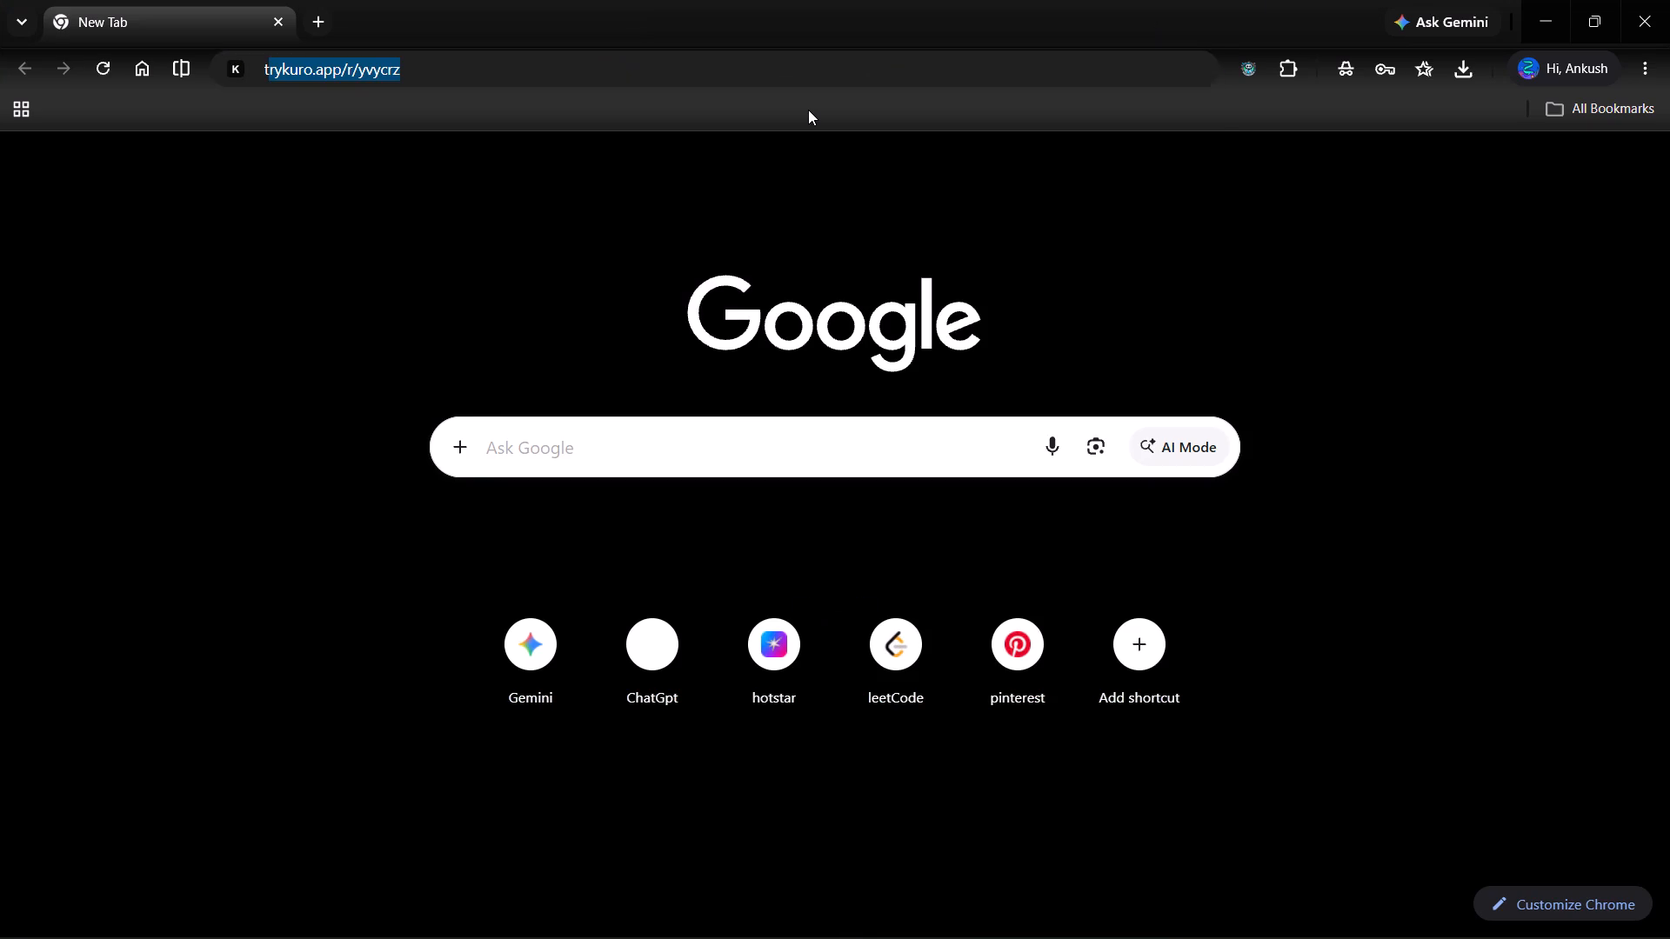
# Search the web for "tableau sample dateset" and open Tableau Public's Sample Data page from the results.
pyautogui.write('ableau')
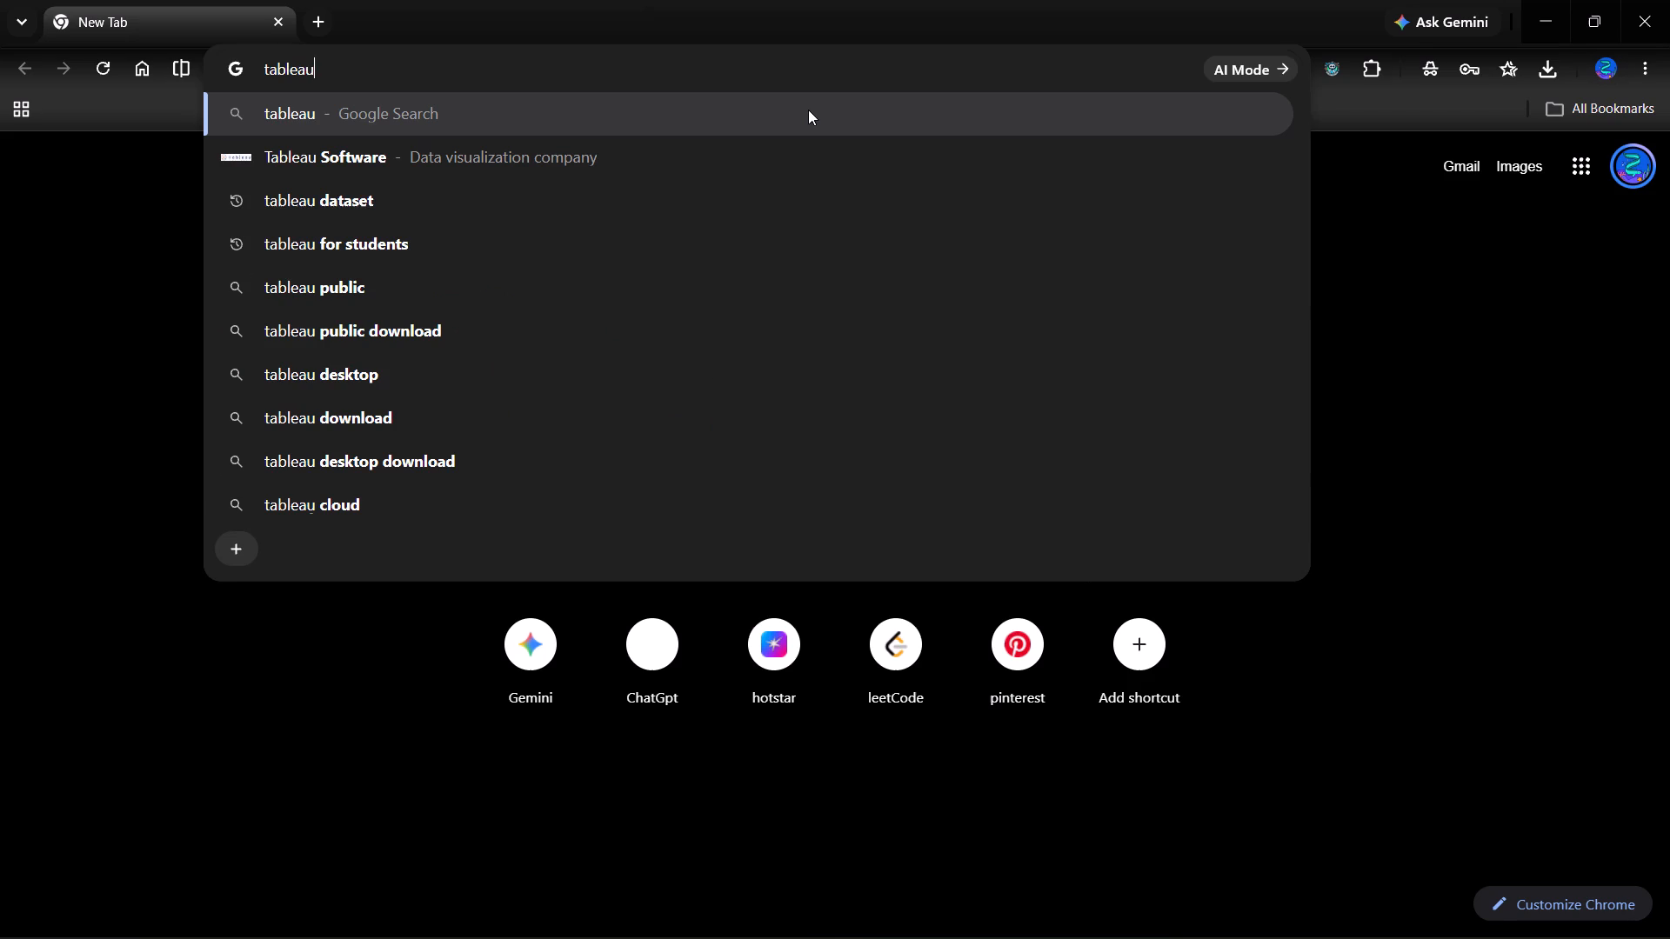
pyautogui.press('space')
pyautogui.write('sample dateset')
pyautogui.press('Return')
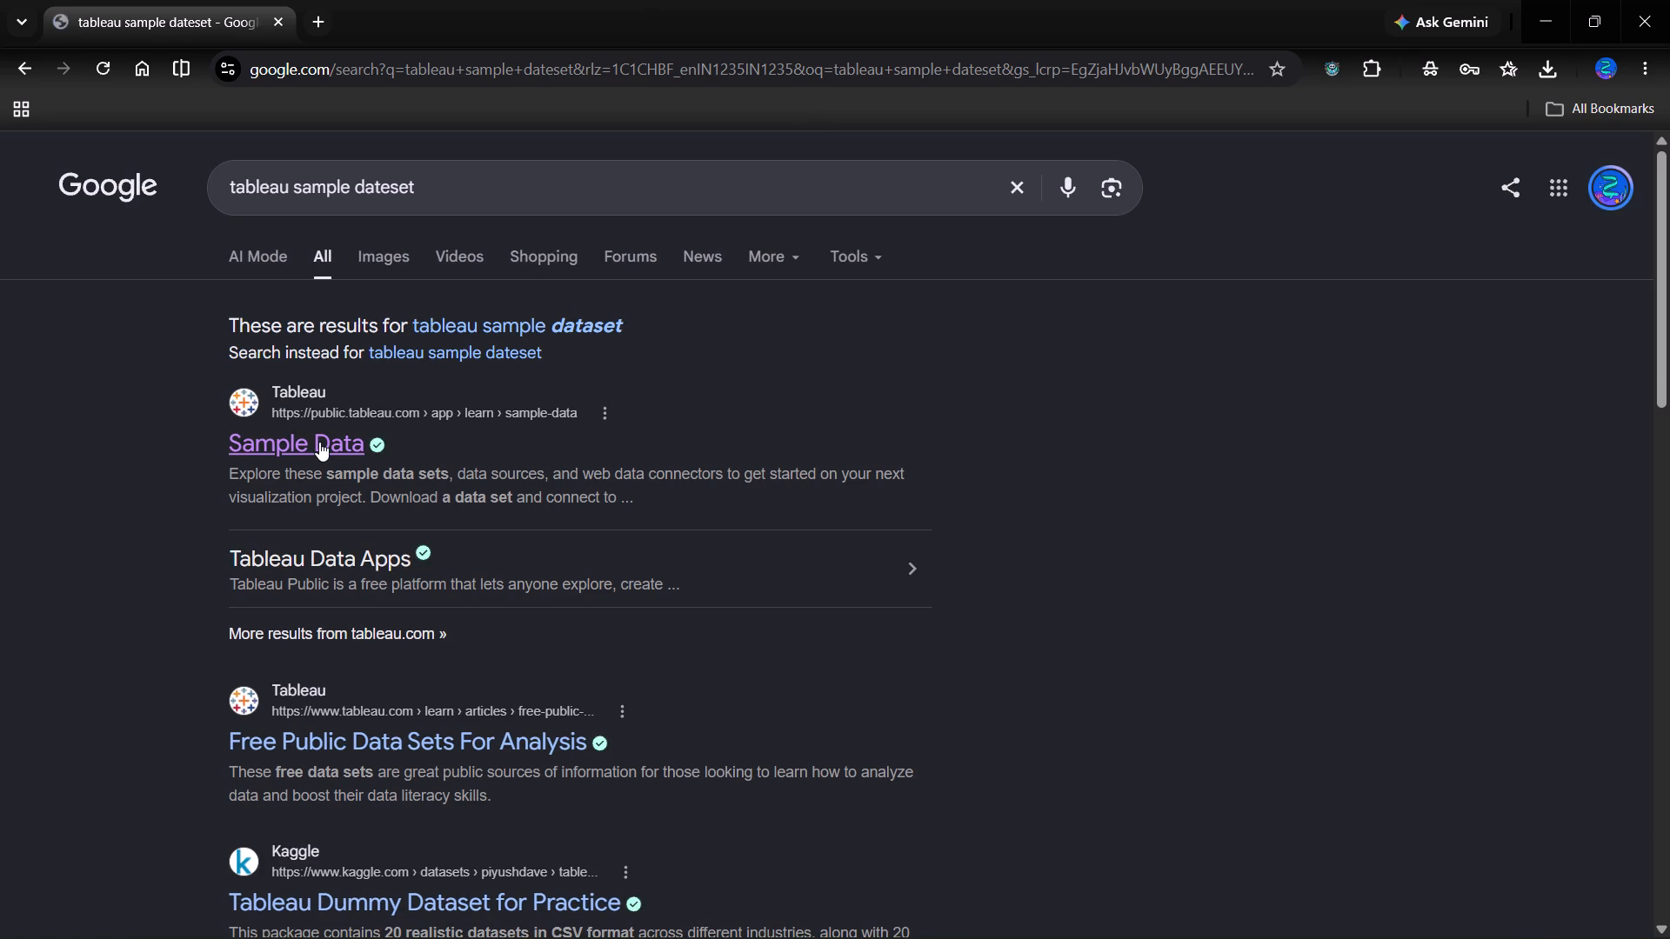
pyautogui.click(319, 442)
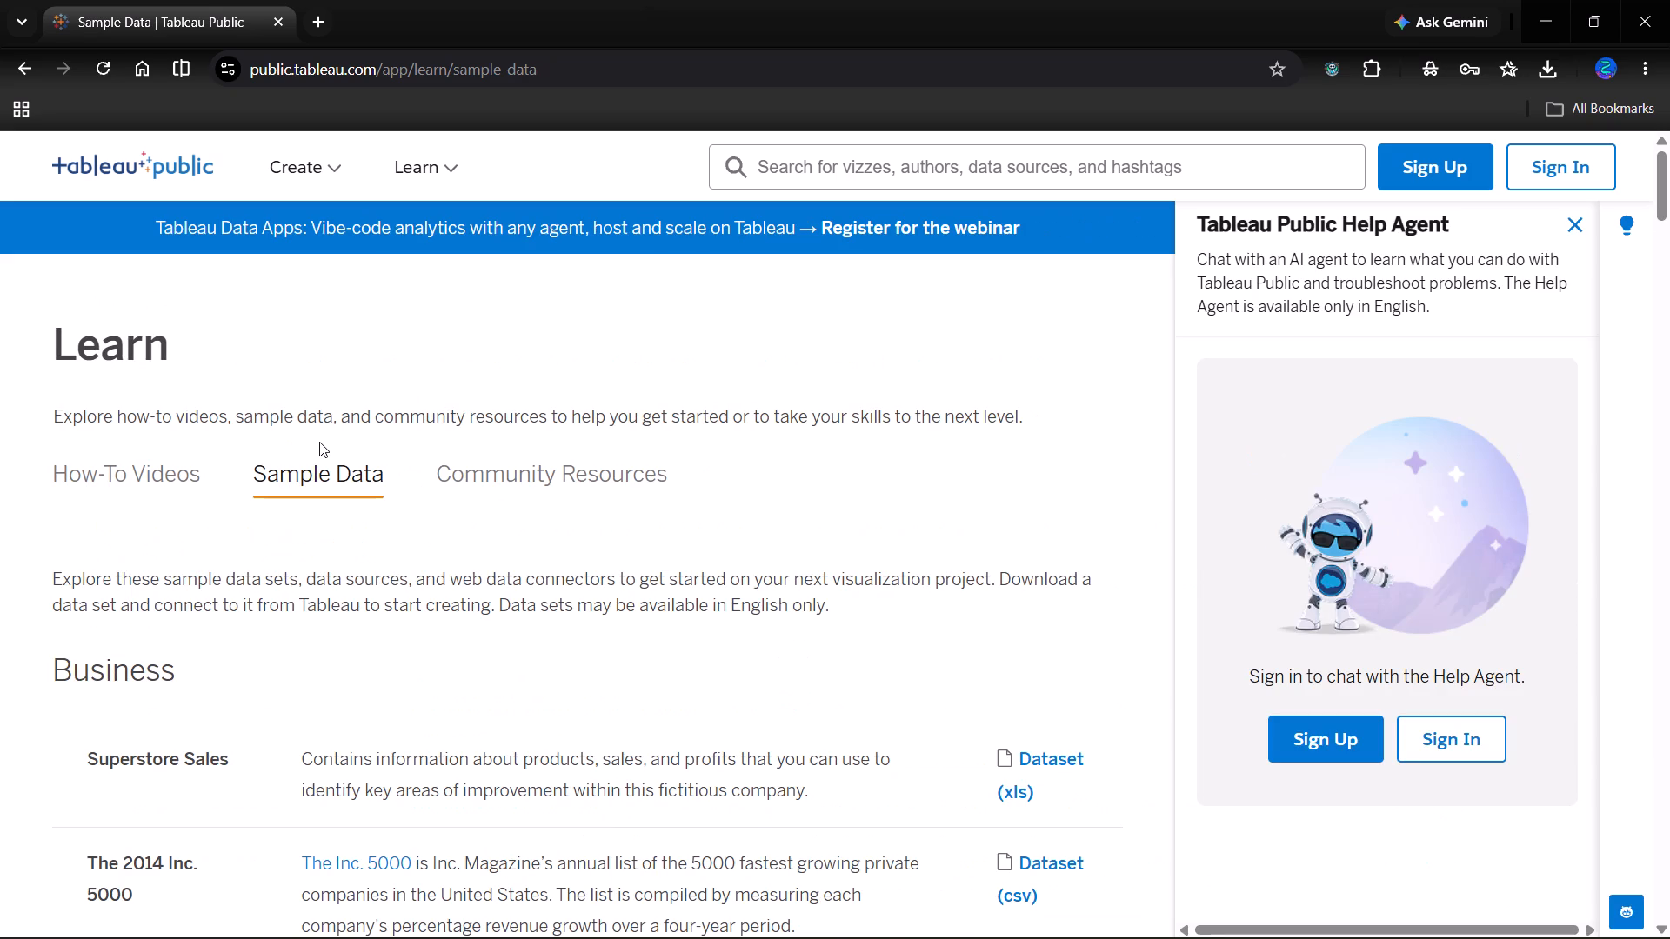
# Download the Netflix Movies and TV Shows dataset (xlsx) from the Entertainment section.
pyautogui.scroll(-7, 319, 442)
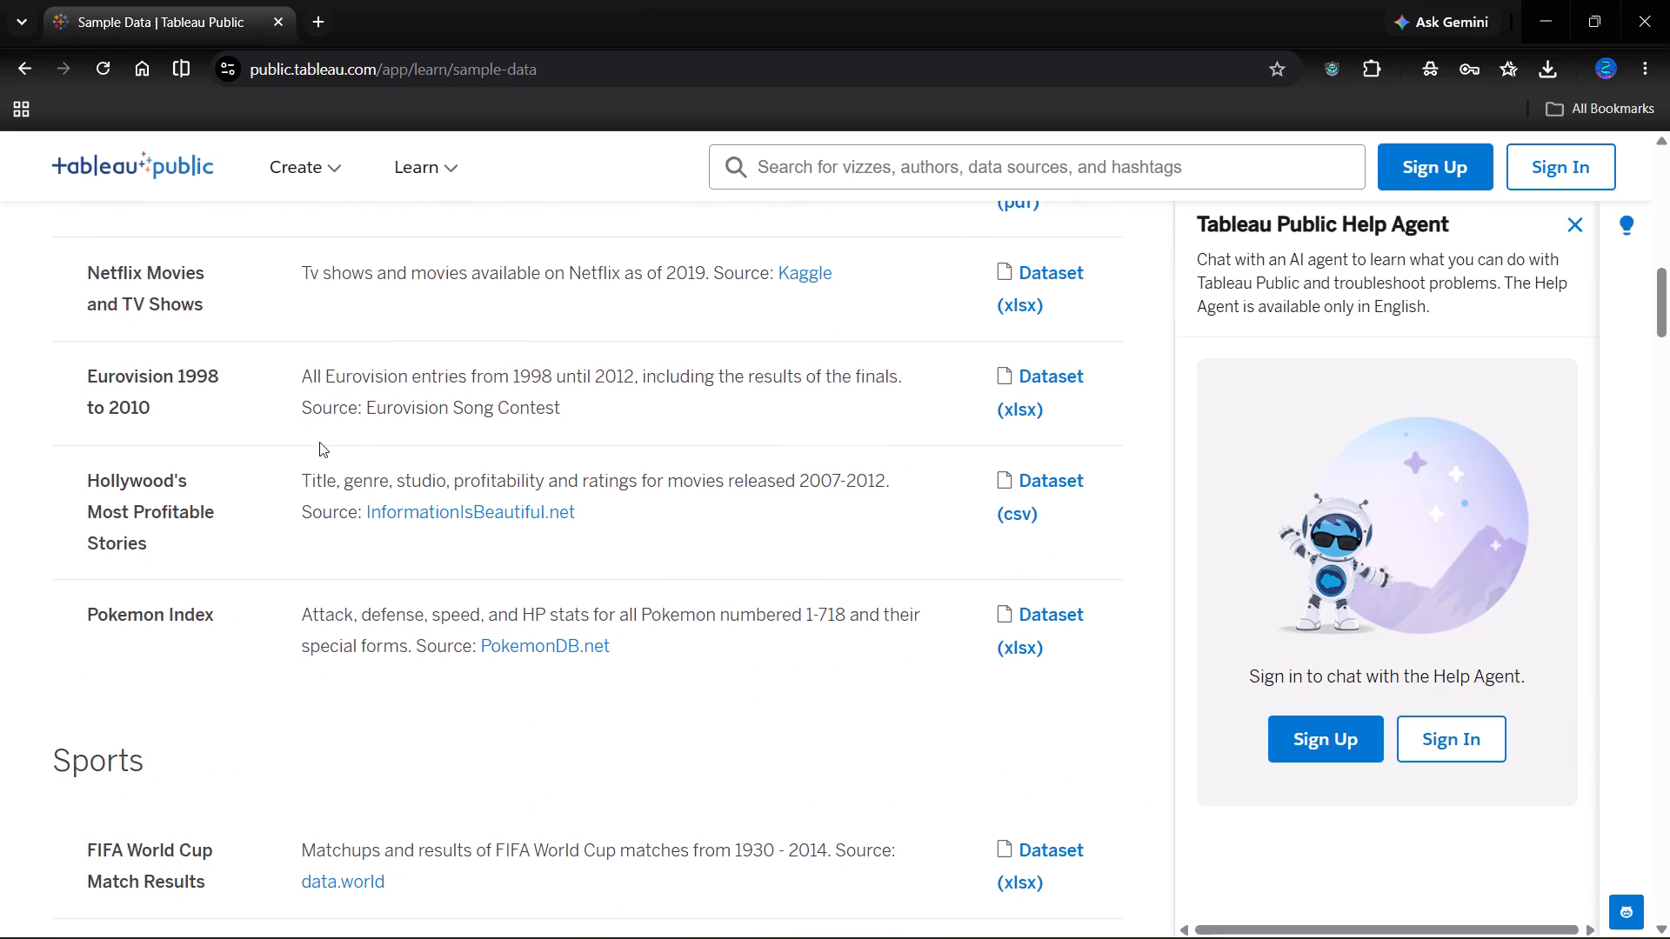
pyautogui.scroll(2, 319, 442)
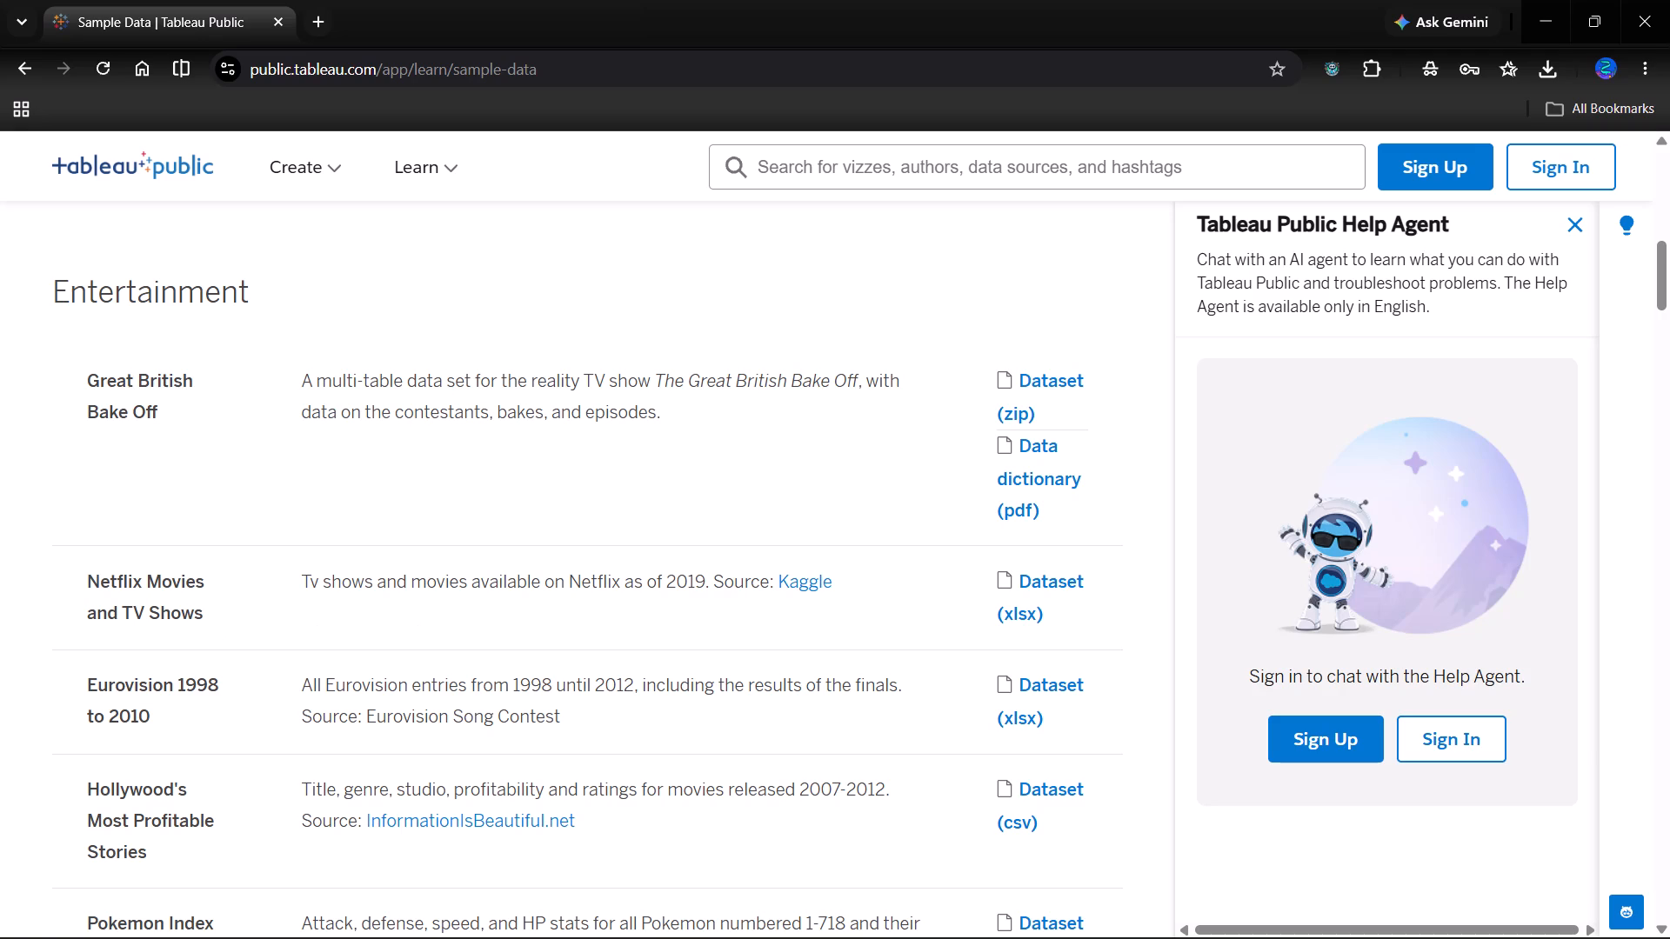
pyautogui.click(1054, 576)
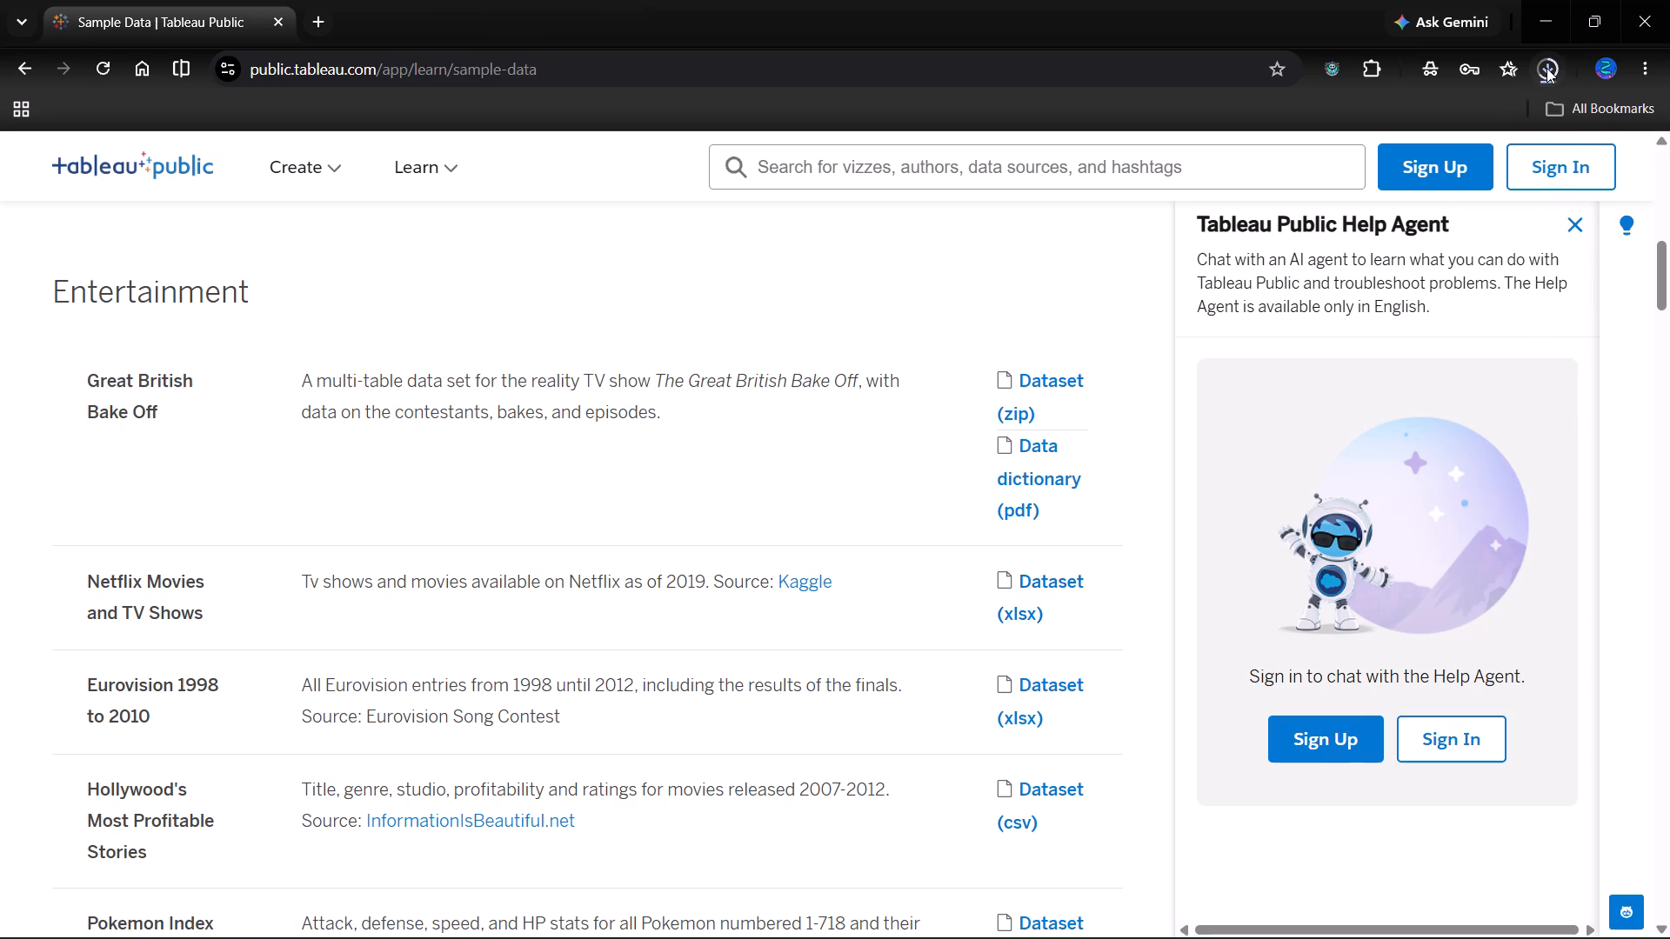
# Locate the downloaded netflix_titles.xlsx in its folder and move it into the D-A folder under sem5.
pyautogui.click(1546, 68)
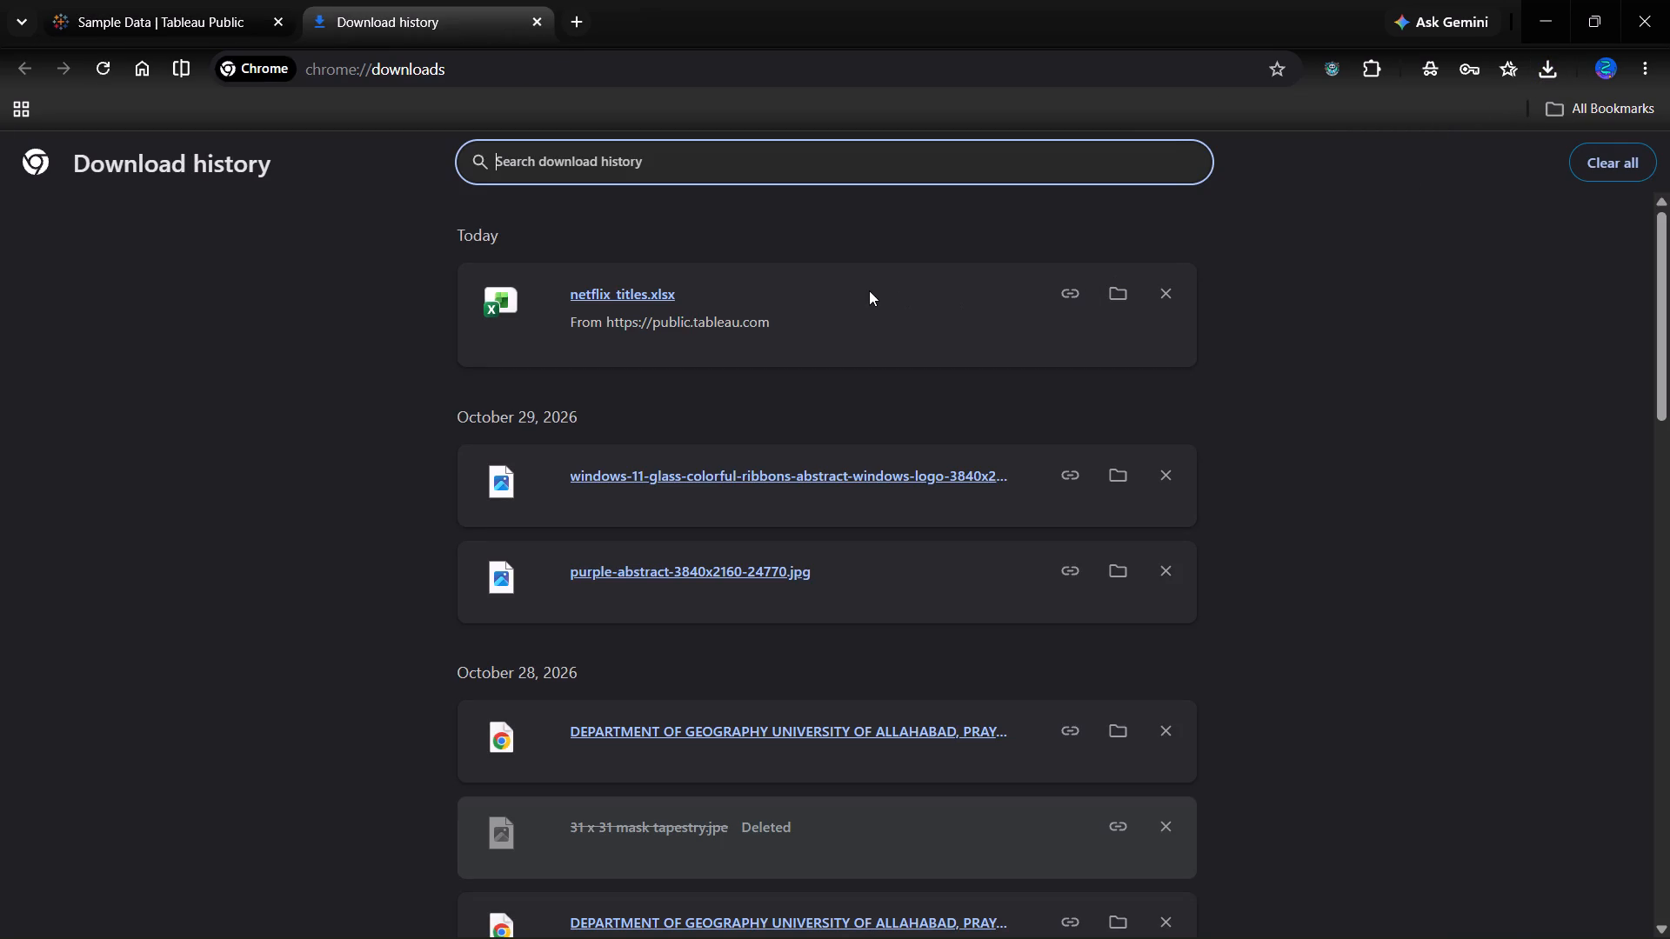
pyautogui.click(210, 0)
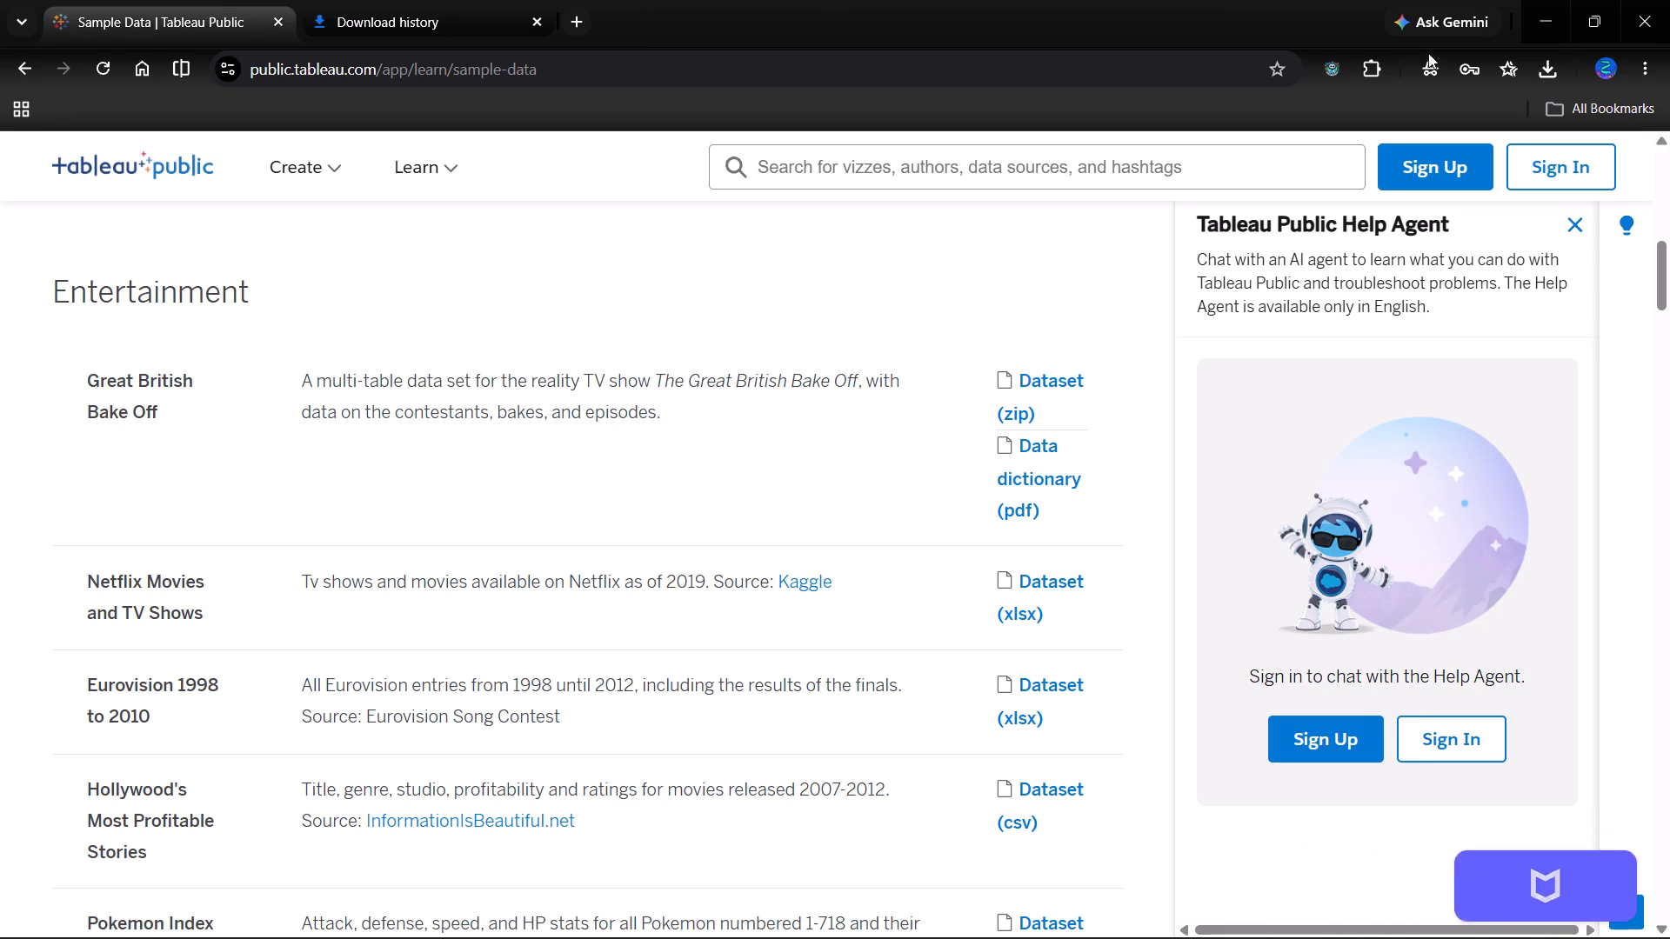
pyautogui.click(1550, 67)
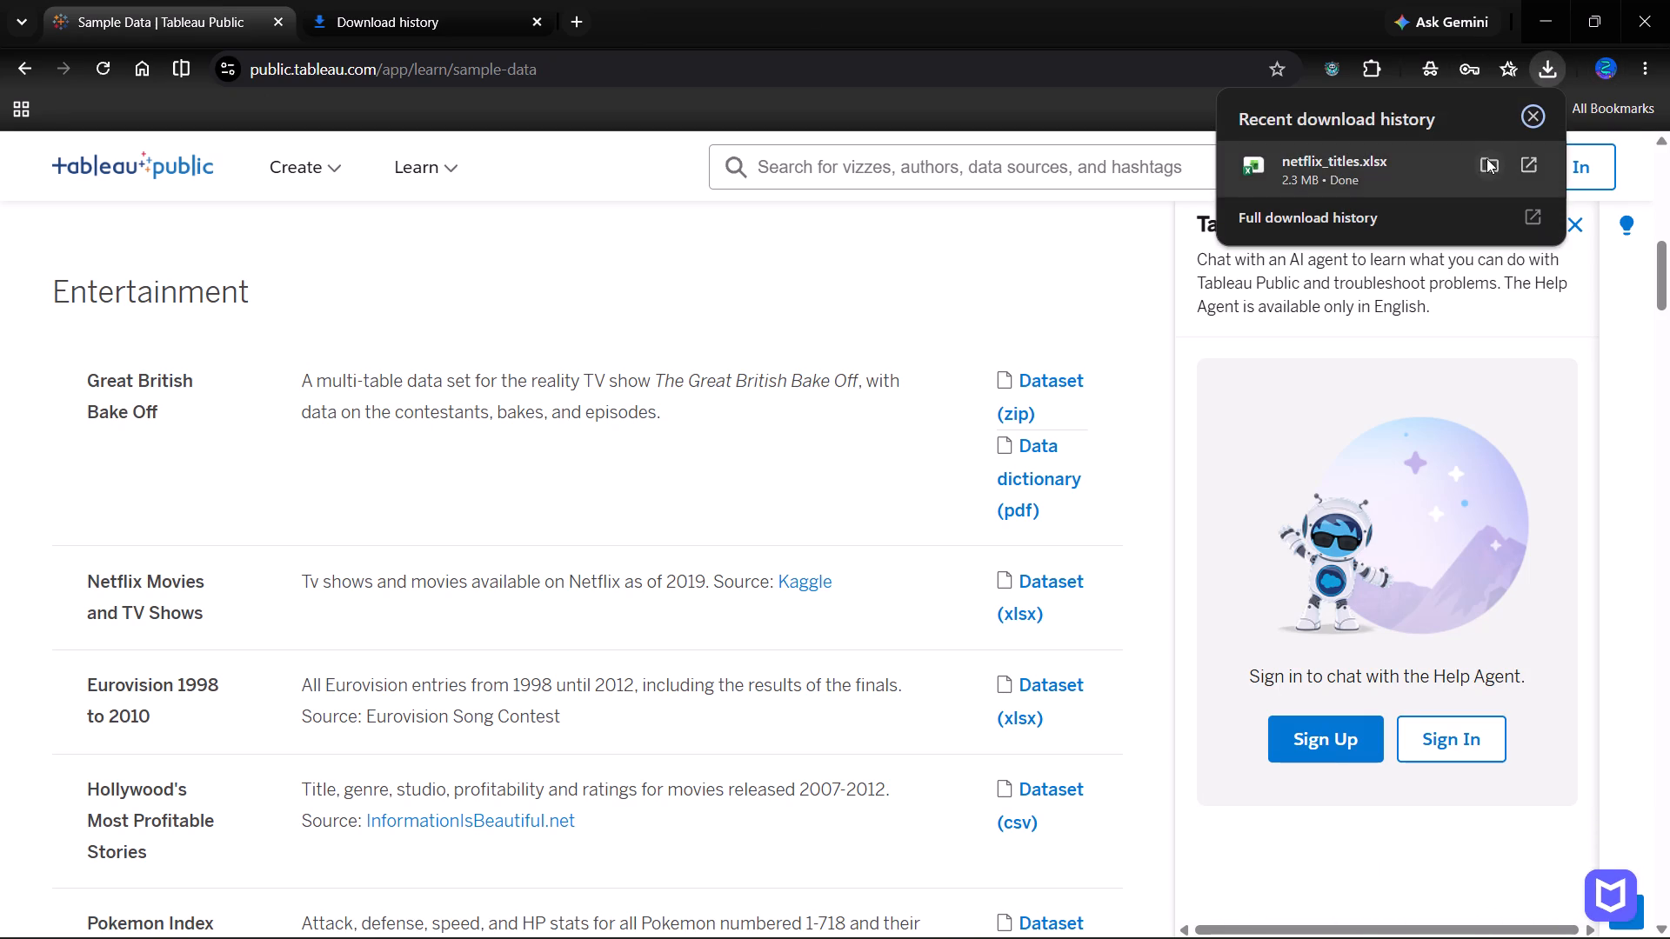
pyautogui.click(1488, 164)
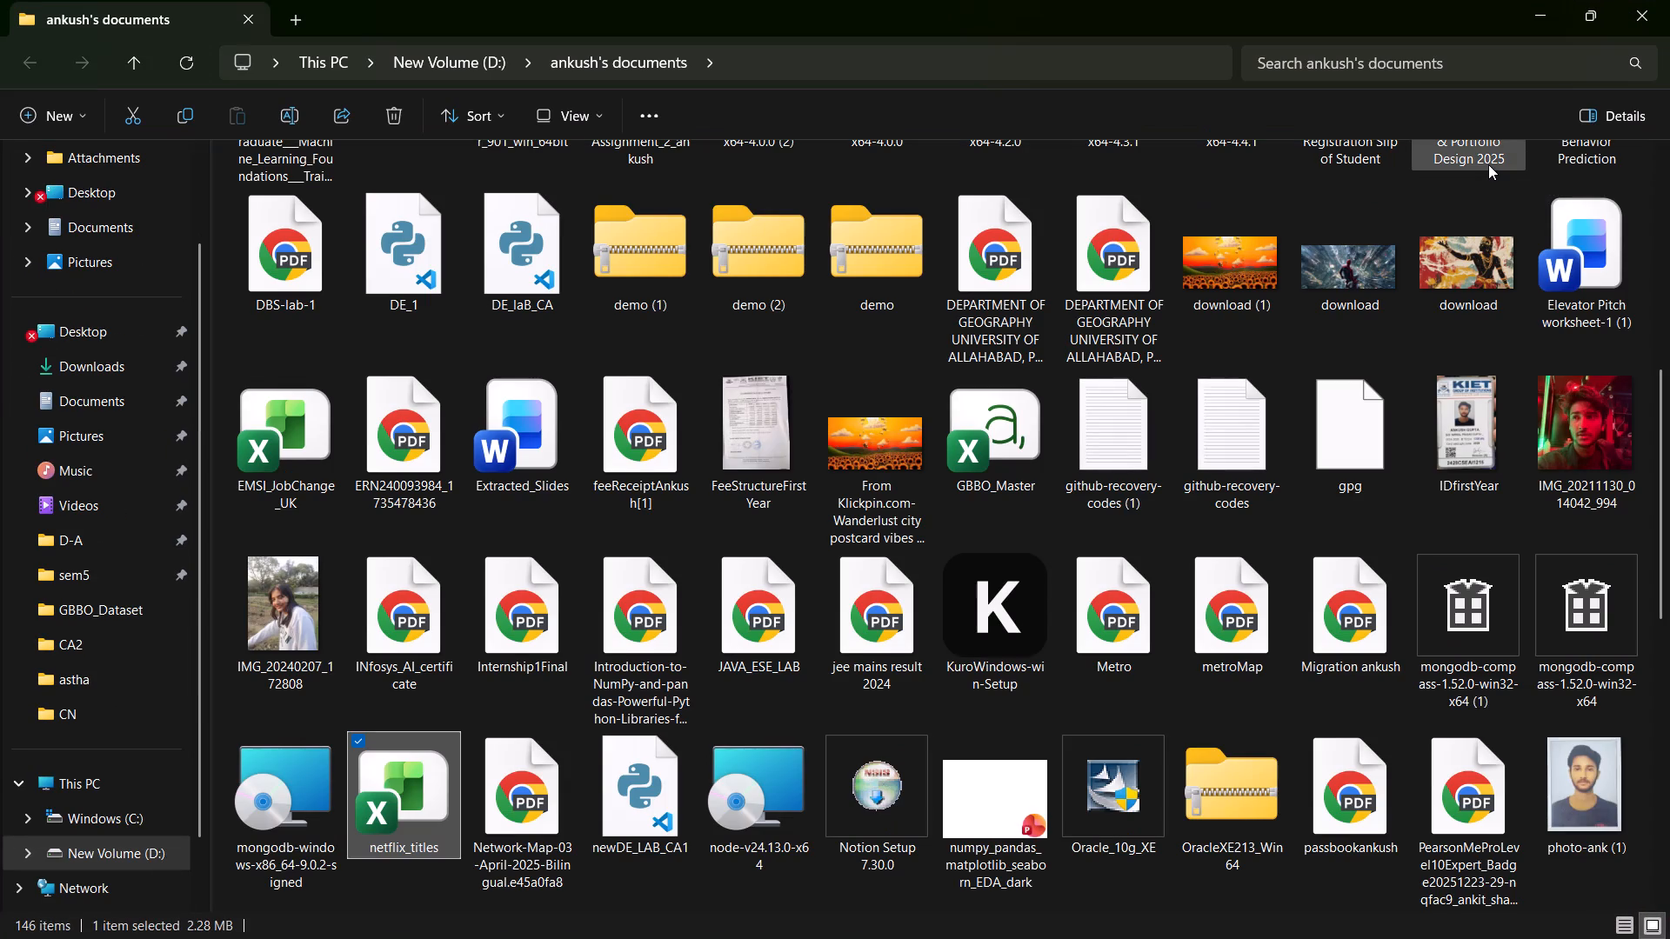
pyautogui.hotkey('ctrl', 'x')
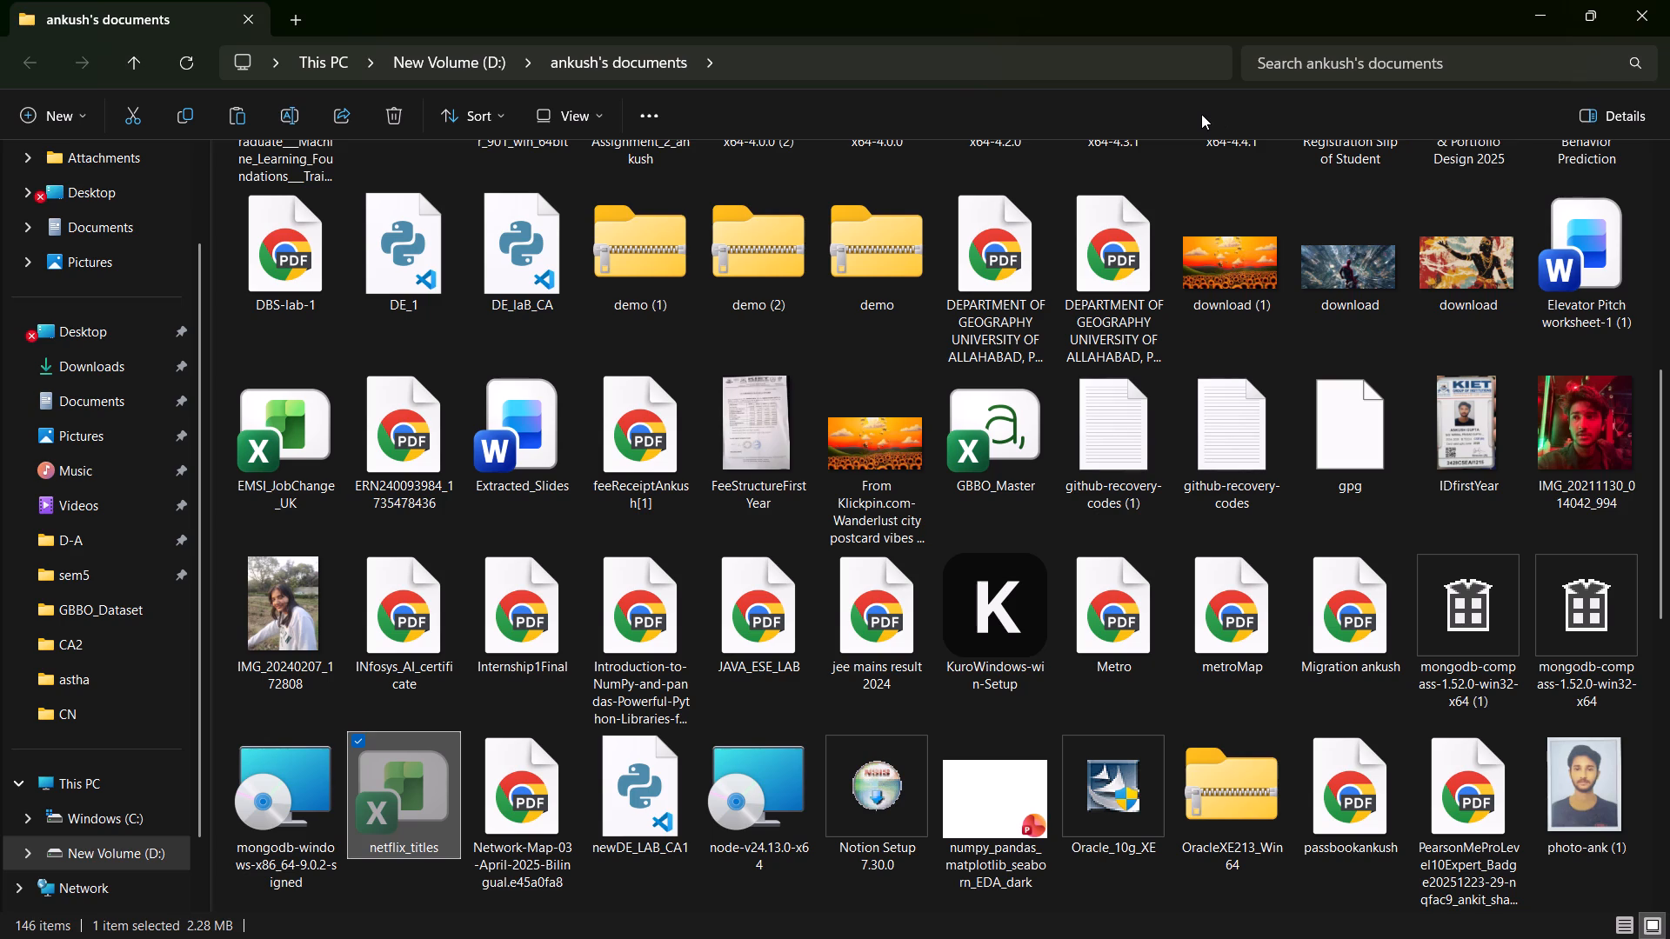
pyautogui.scroll(1, 424, 362)
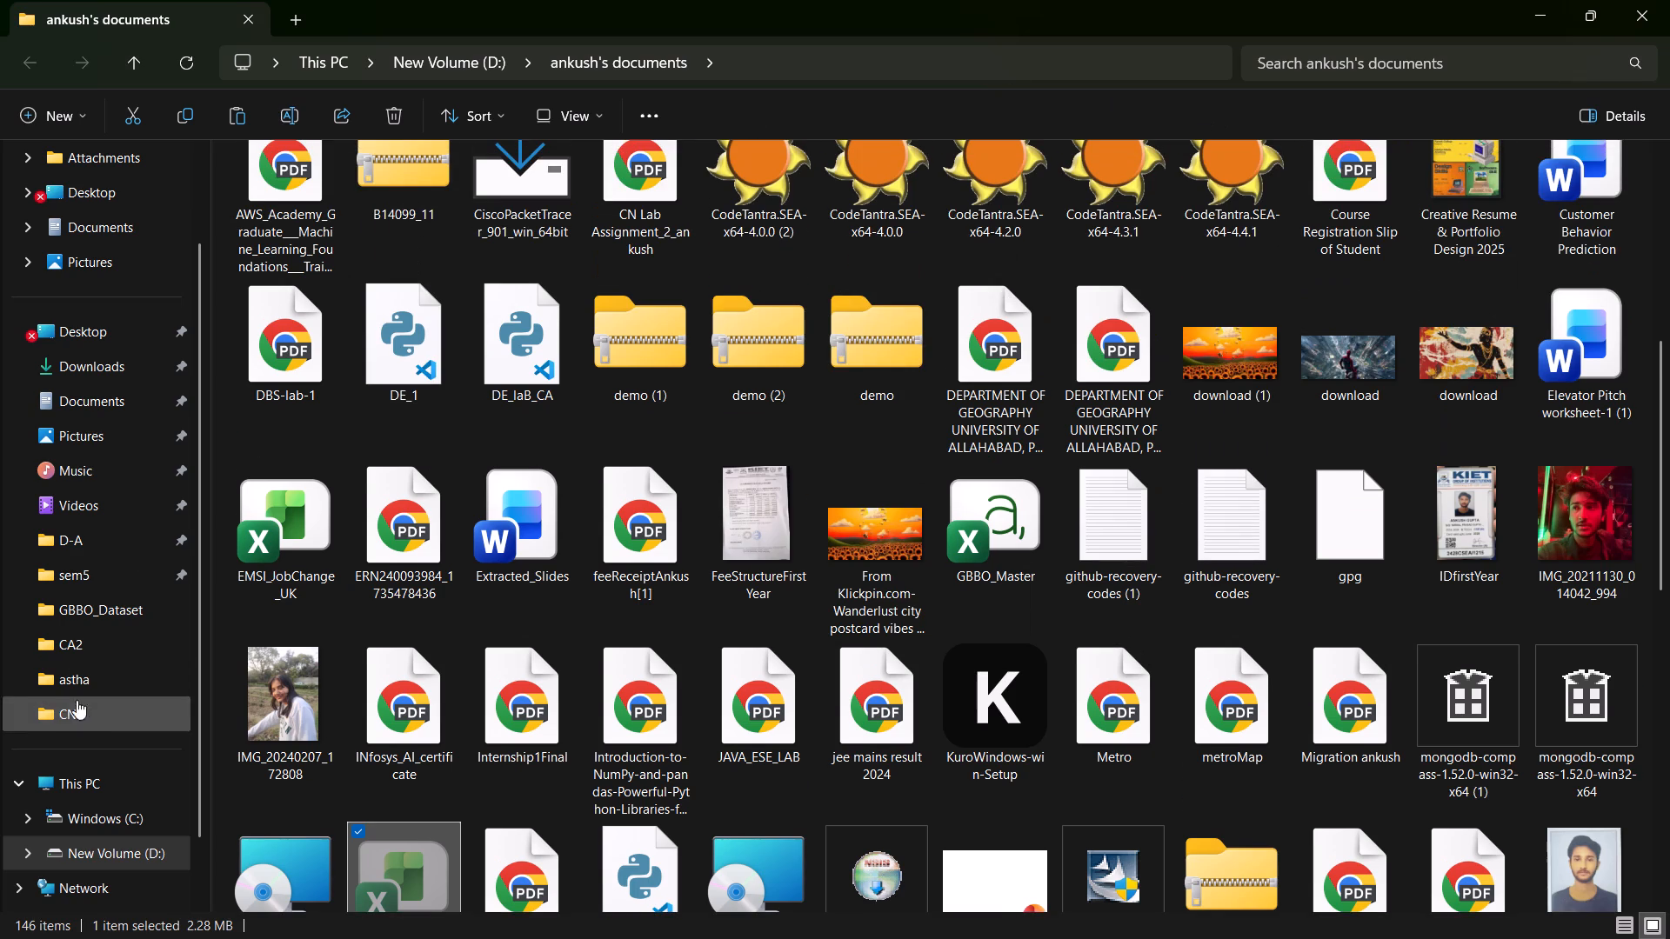
pyautogui.doubleClick(124, 540)
pyautogui.click(737, 798)
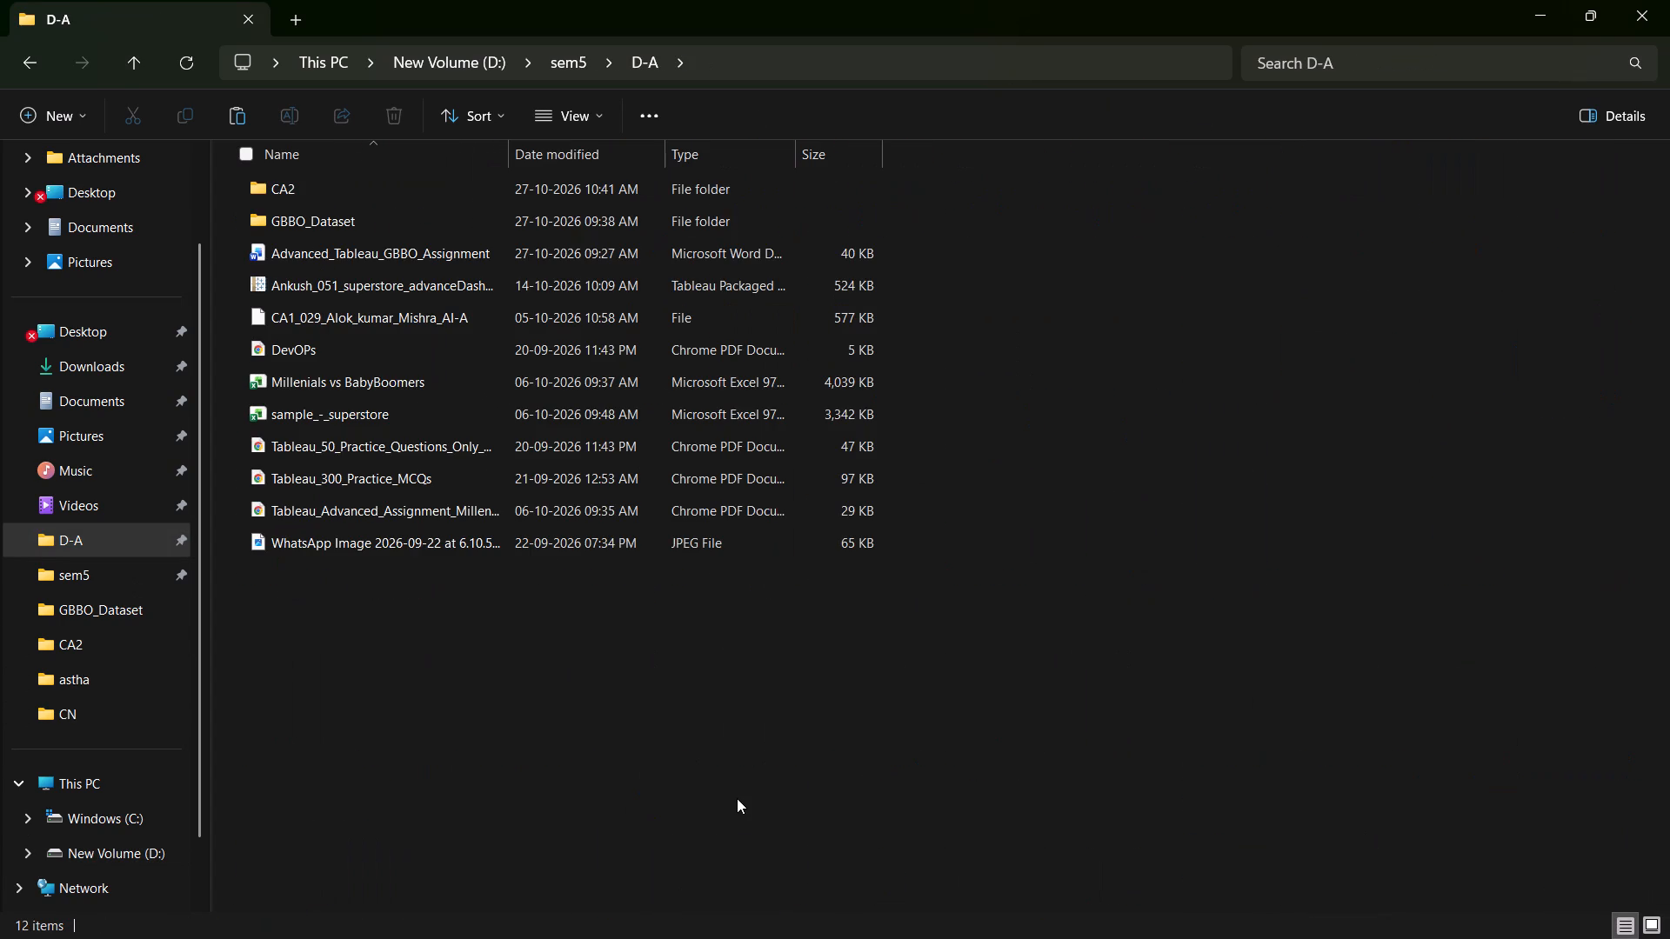
pyautogui.hotkey('ctrl', 'v')
pyautogui.click(674, 771)
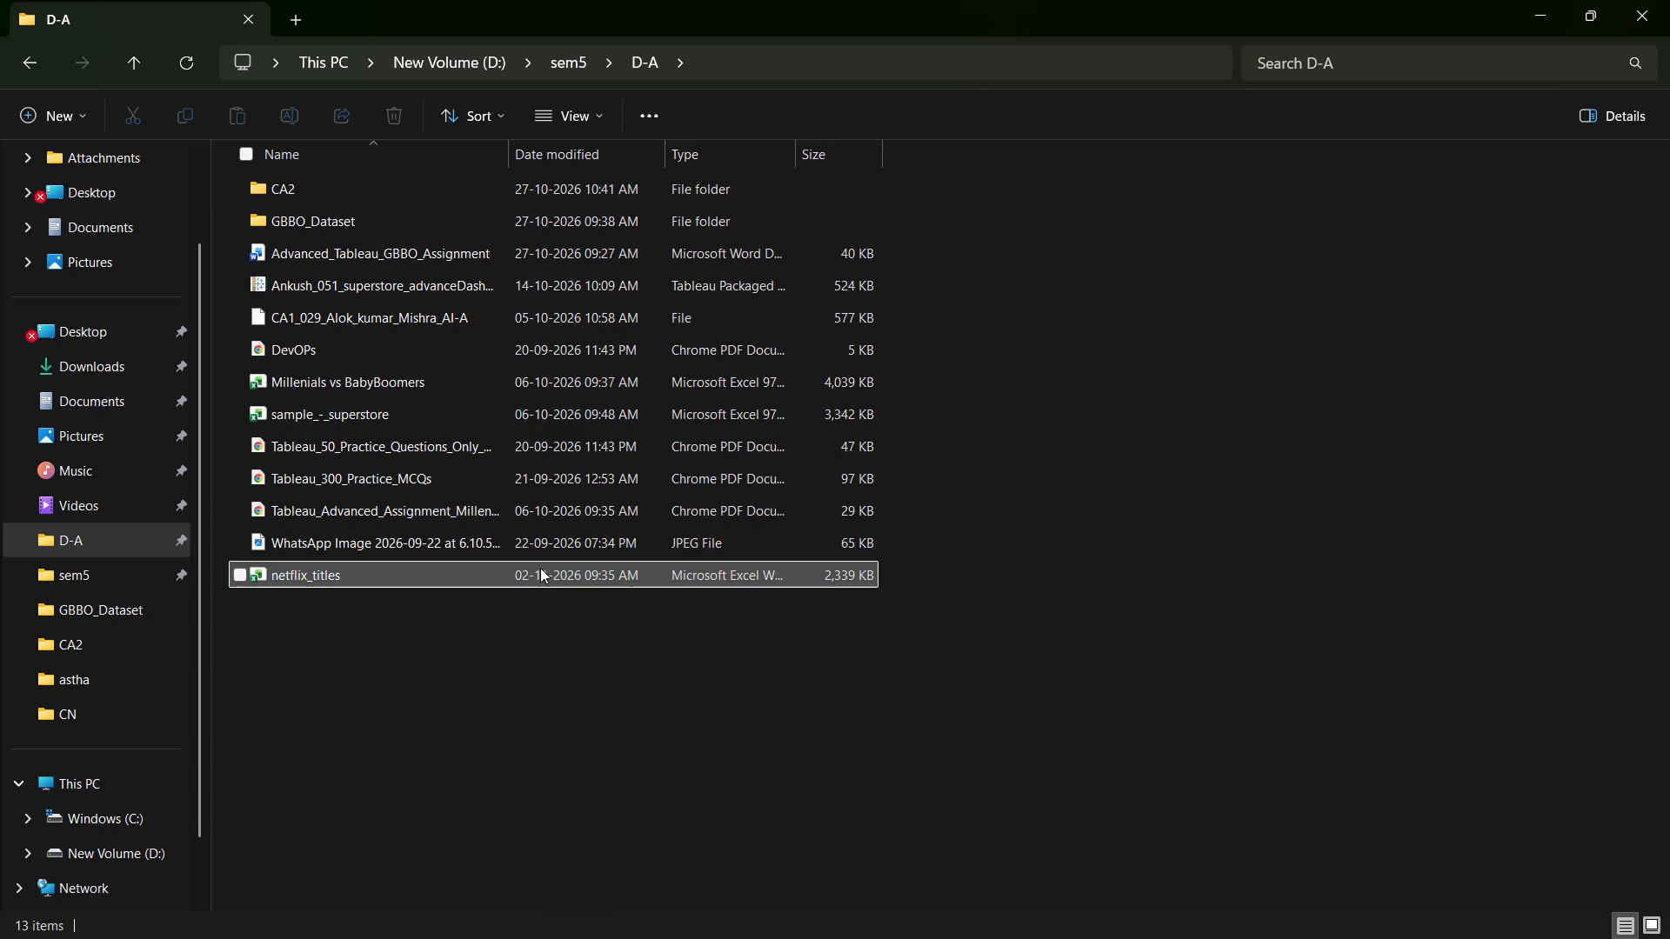
# Open the netflix_titles workbook in Excel and examine the columns of its titles, directors, countries, cast and category sheets.
pyautogui.doubleClick(540, 568)
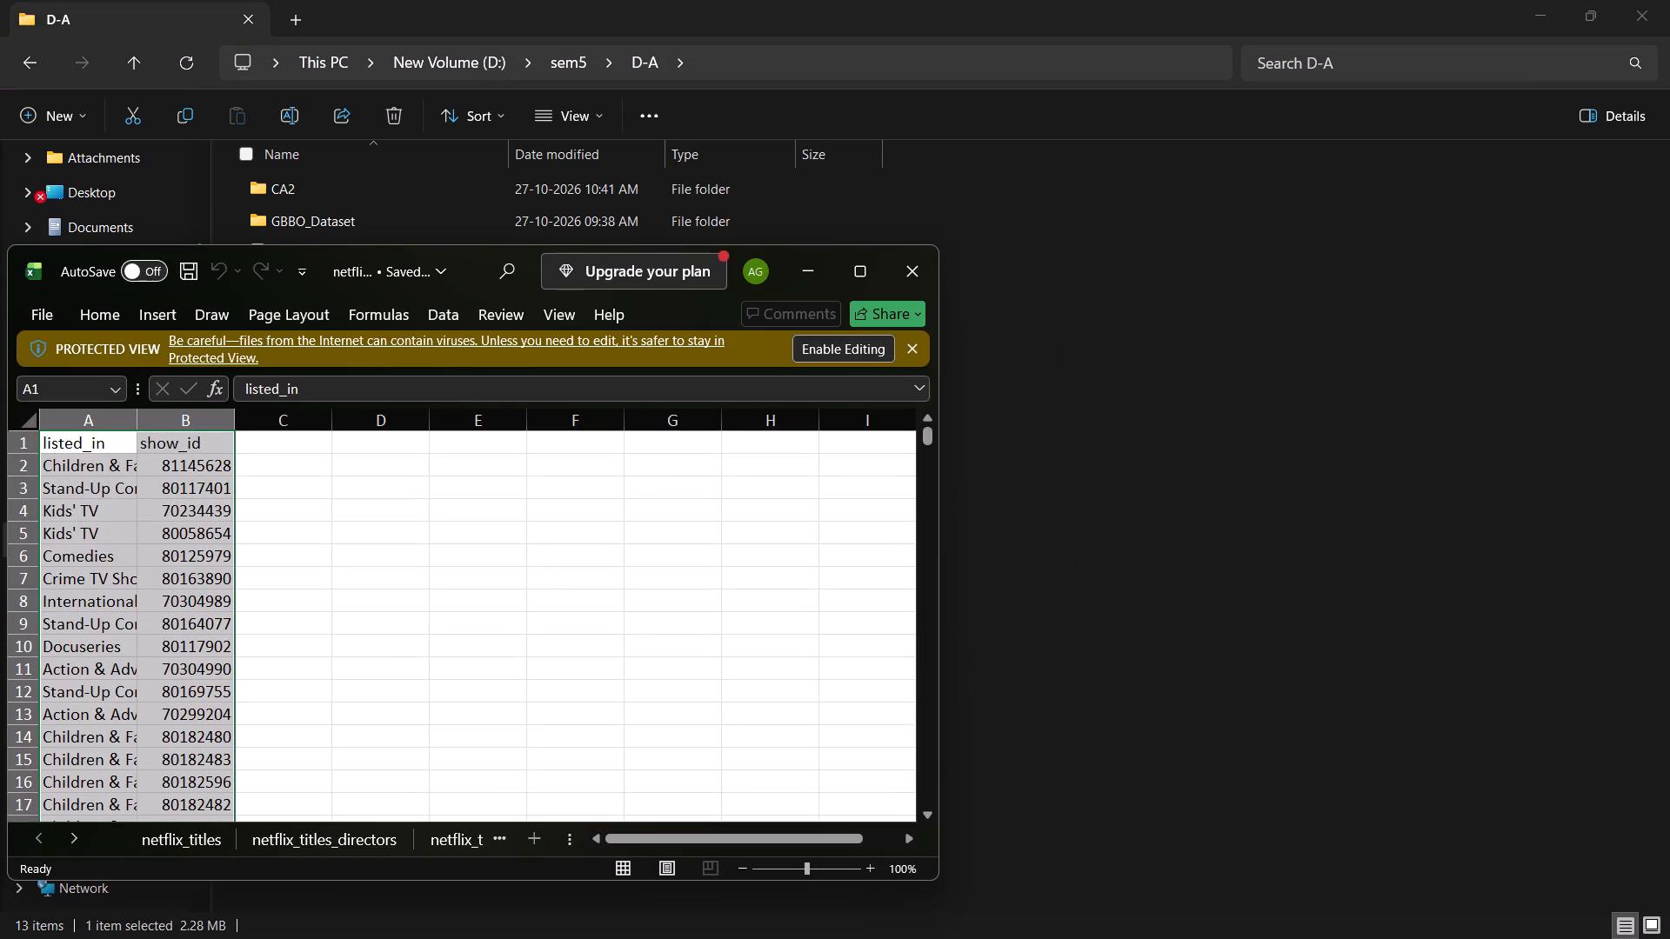
pyautogui.click(847, 276)
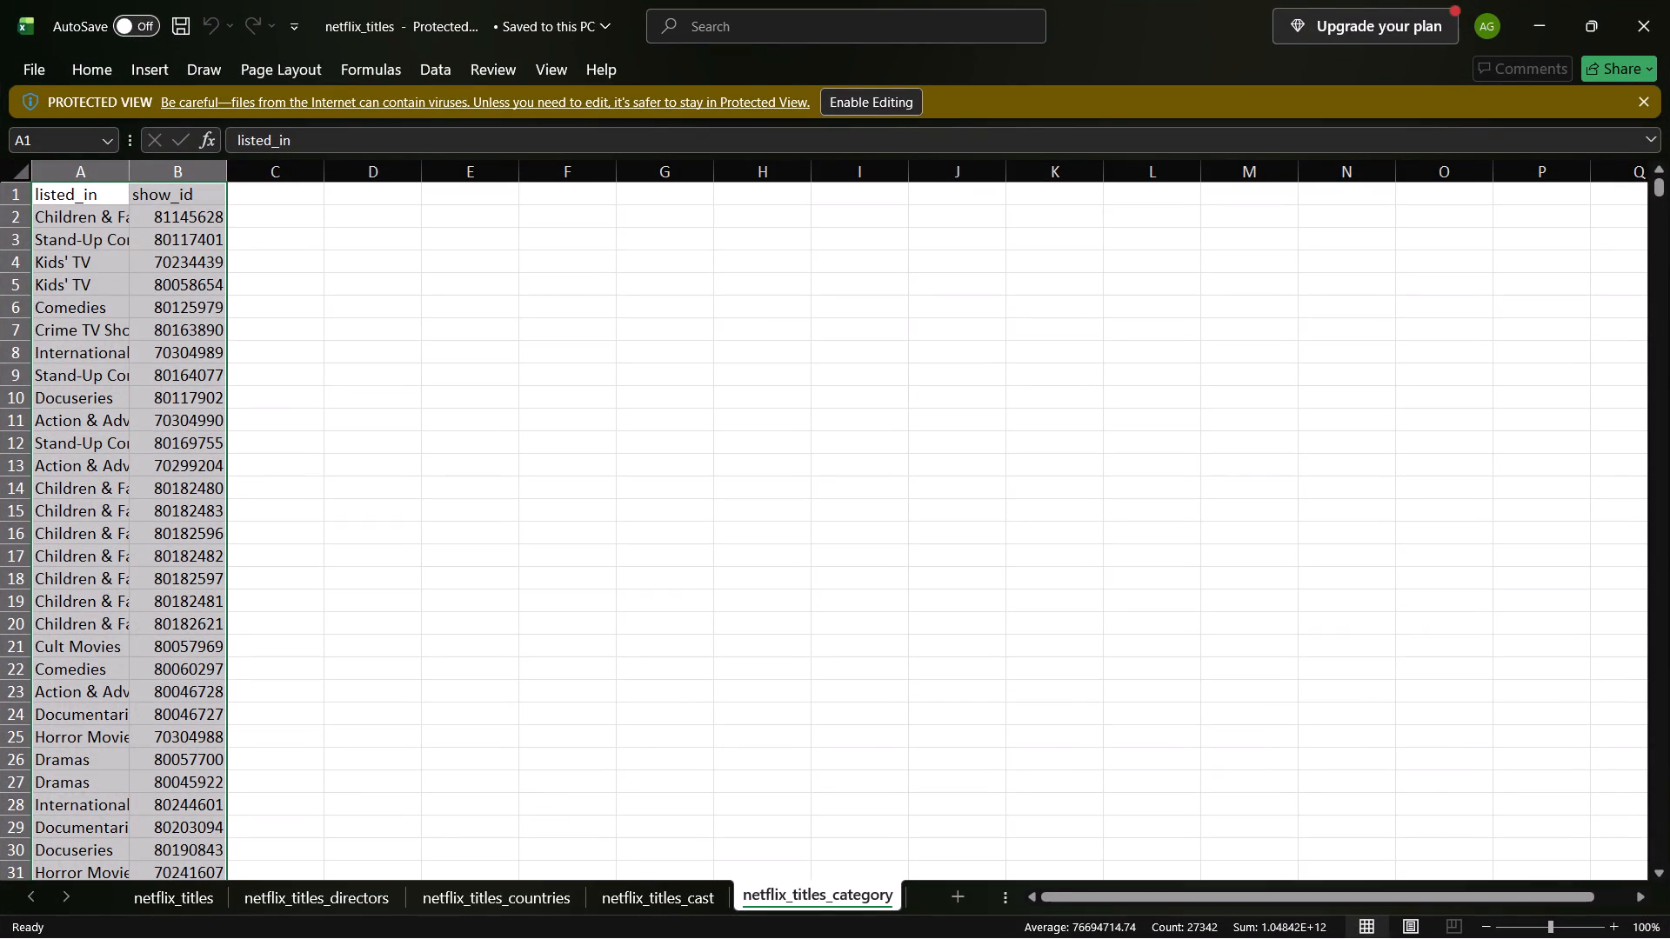
pyautogui.scroll(1, 847, 276)
pyautogui.hscroll(3, 847, 276)
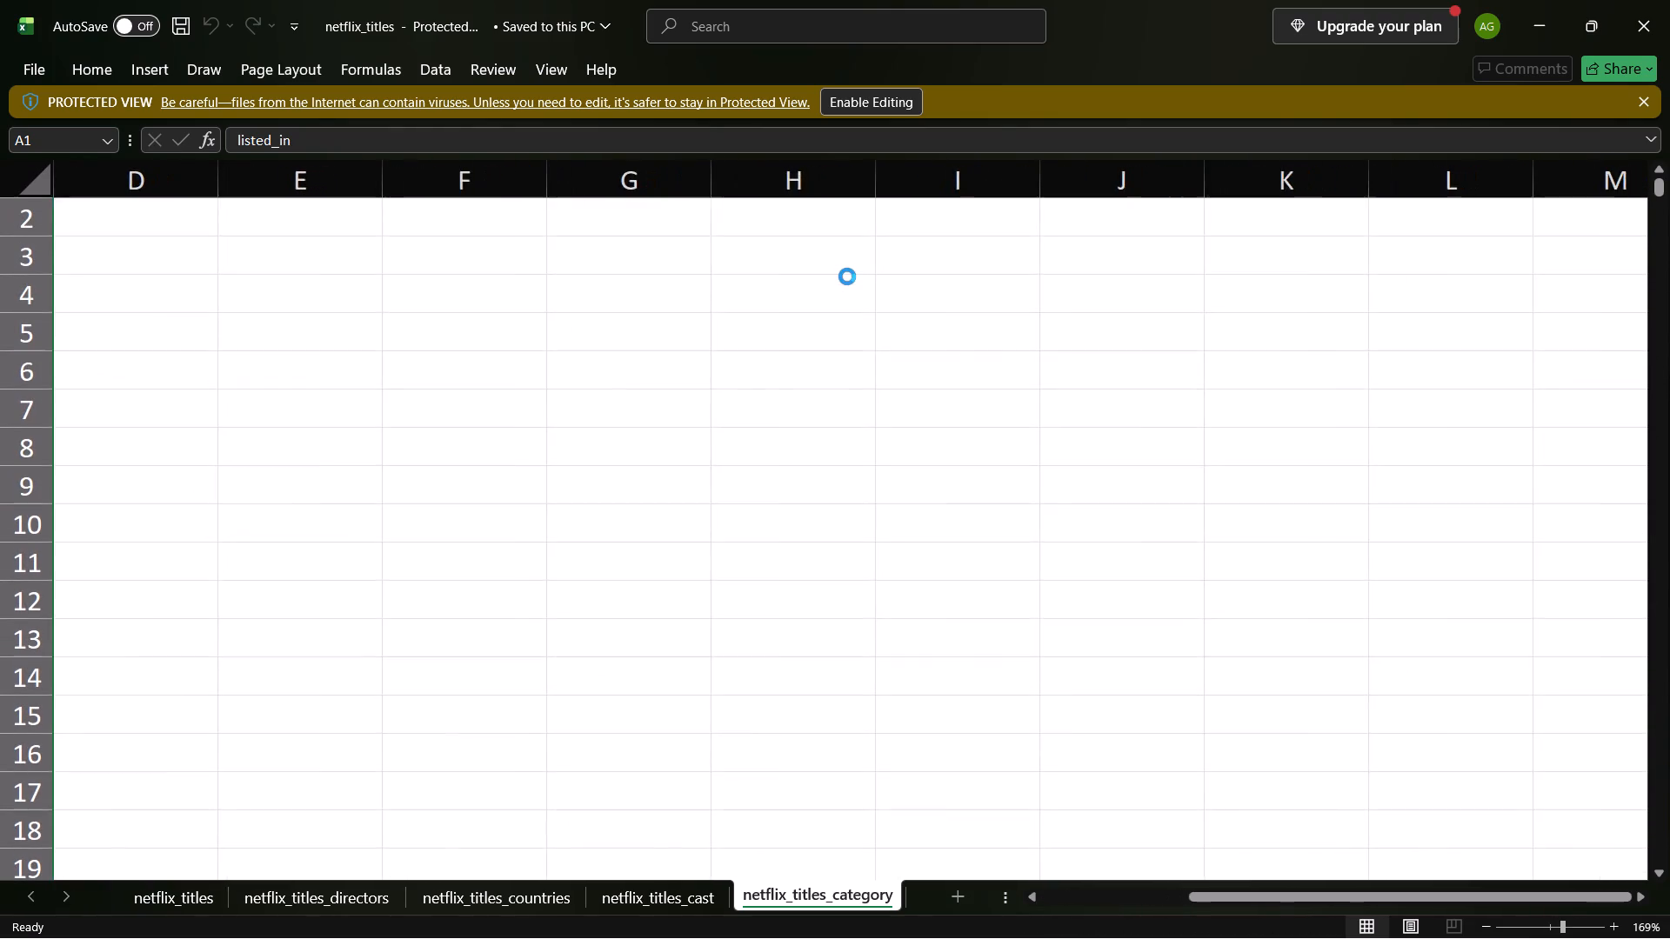
pyautogui.hscroll(2, 847, 276)
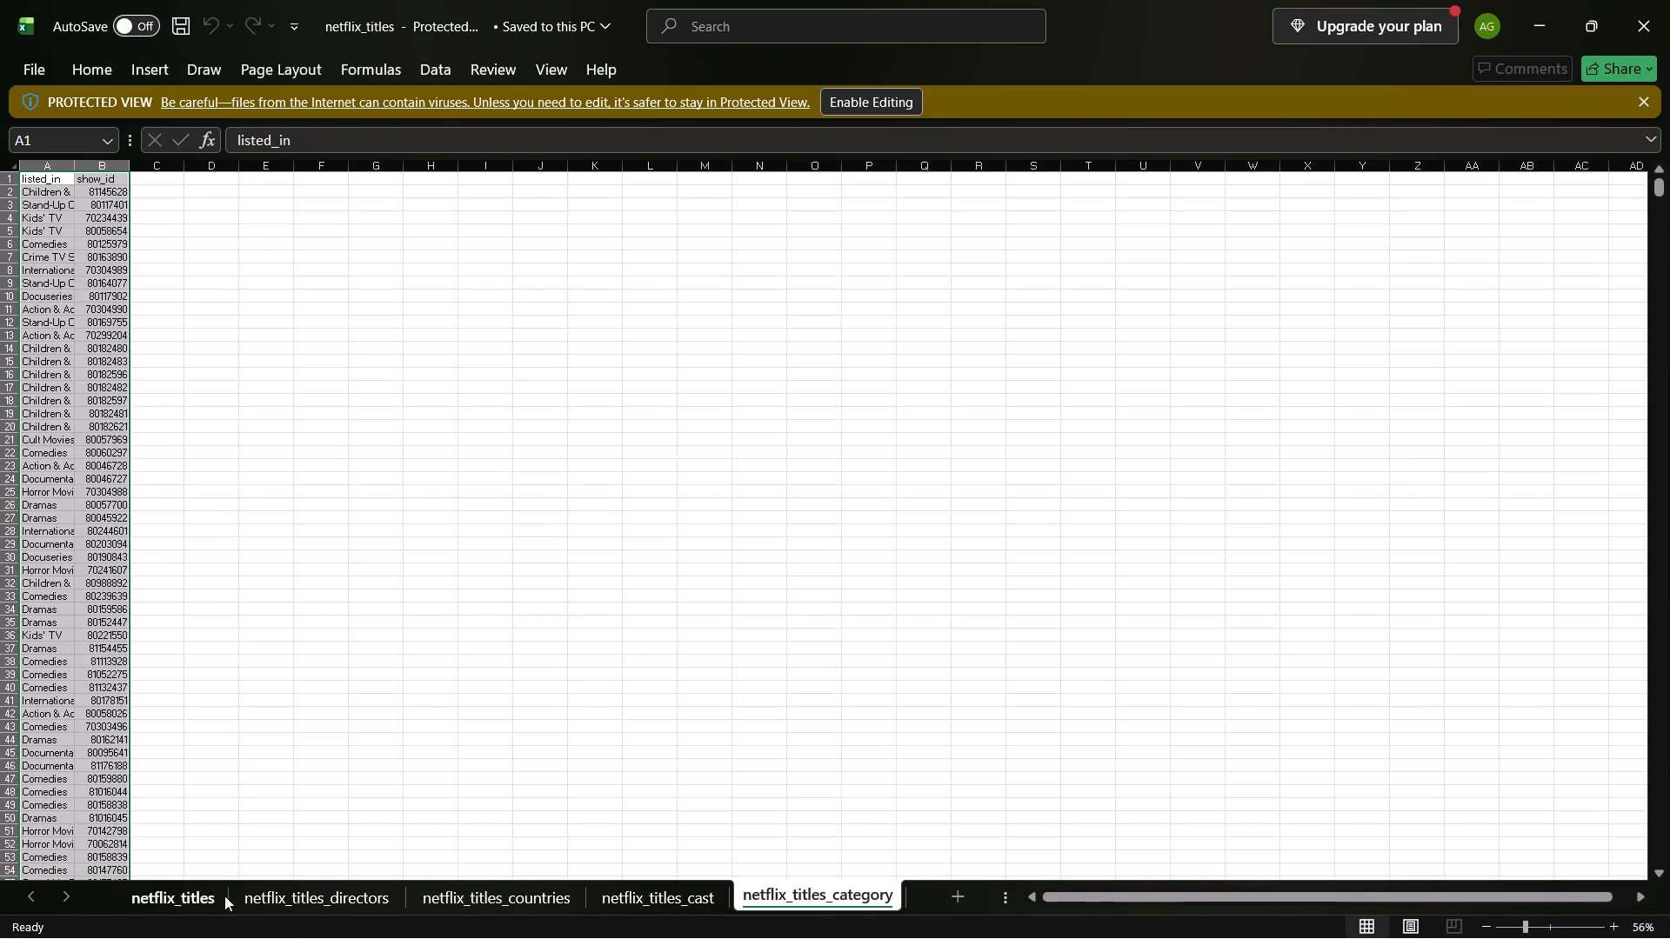
pyautogui.click(295, 904)
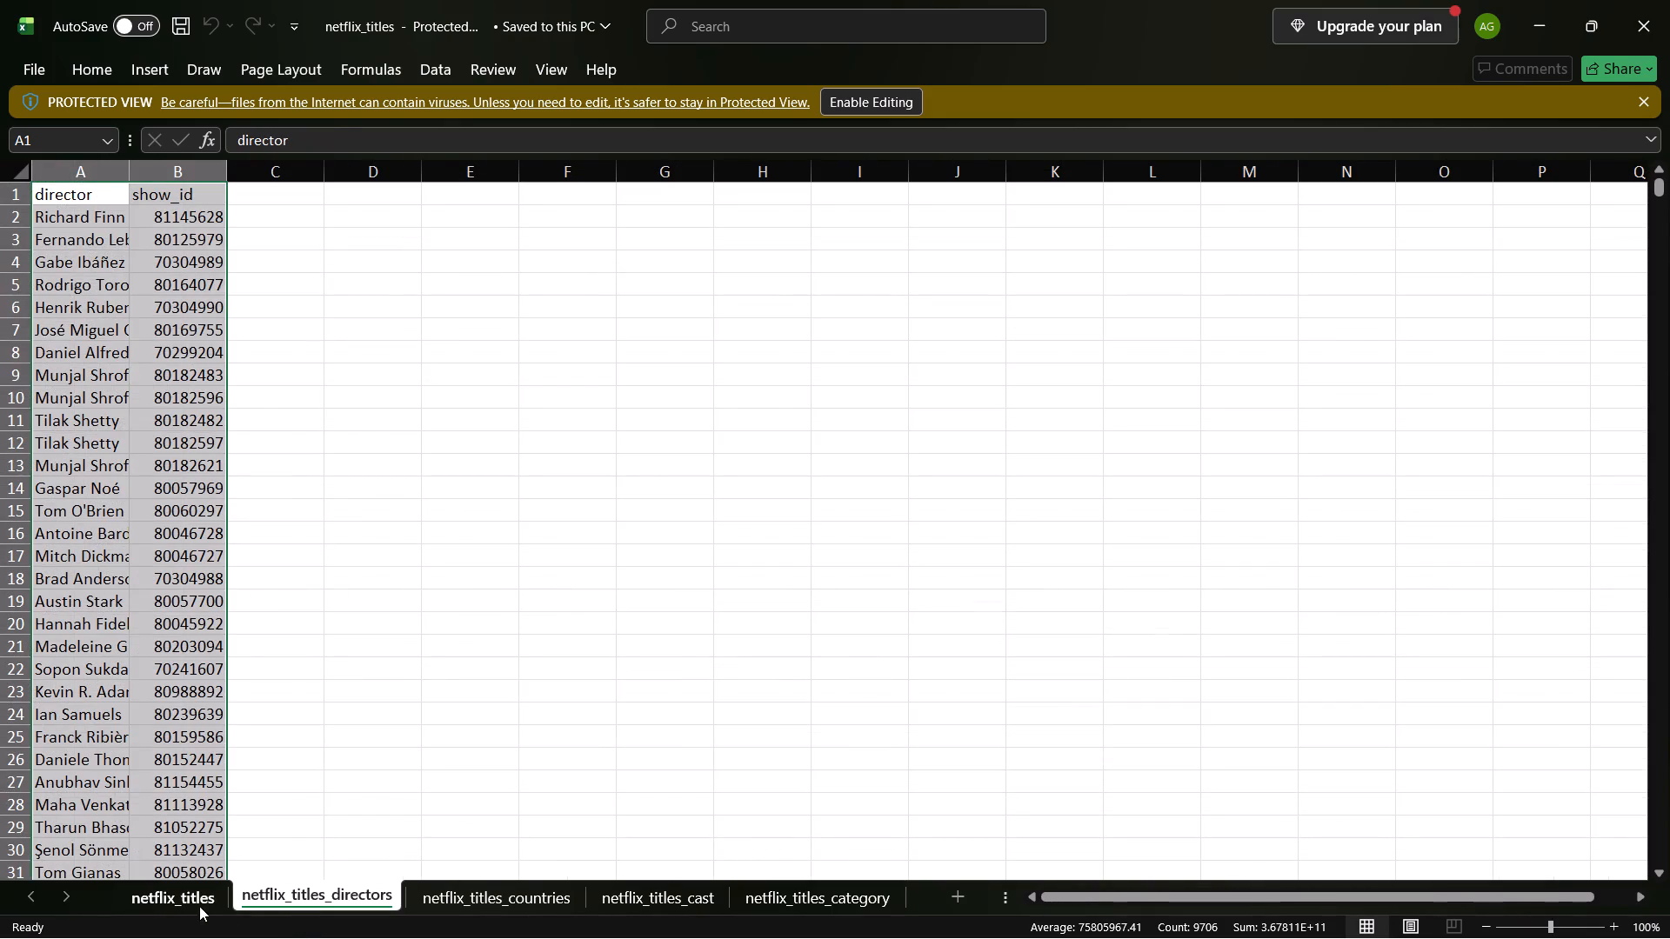
pyautogui.click(177, 902)
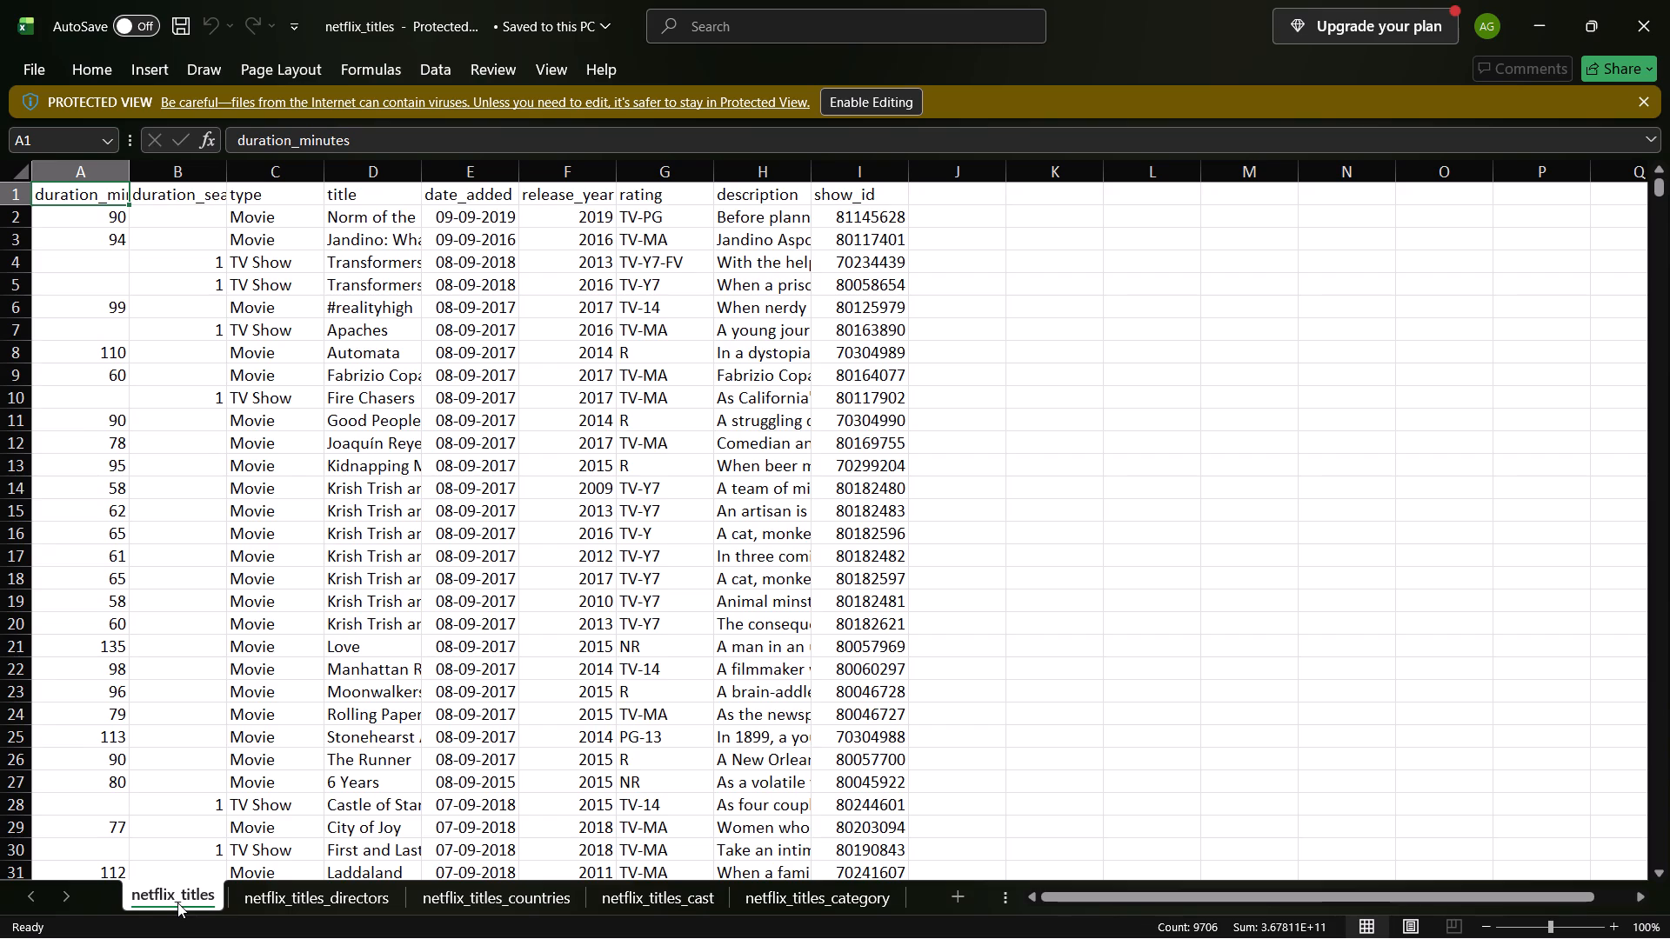
pyautogui.click(258, 896)
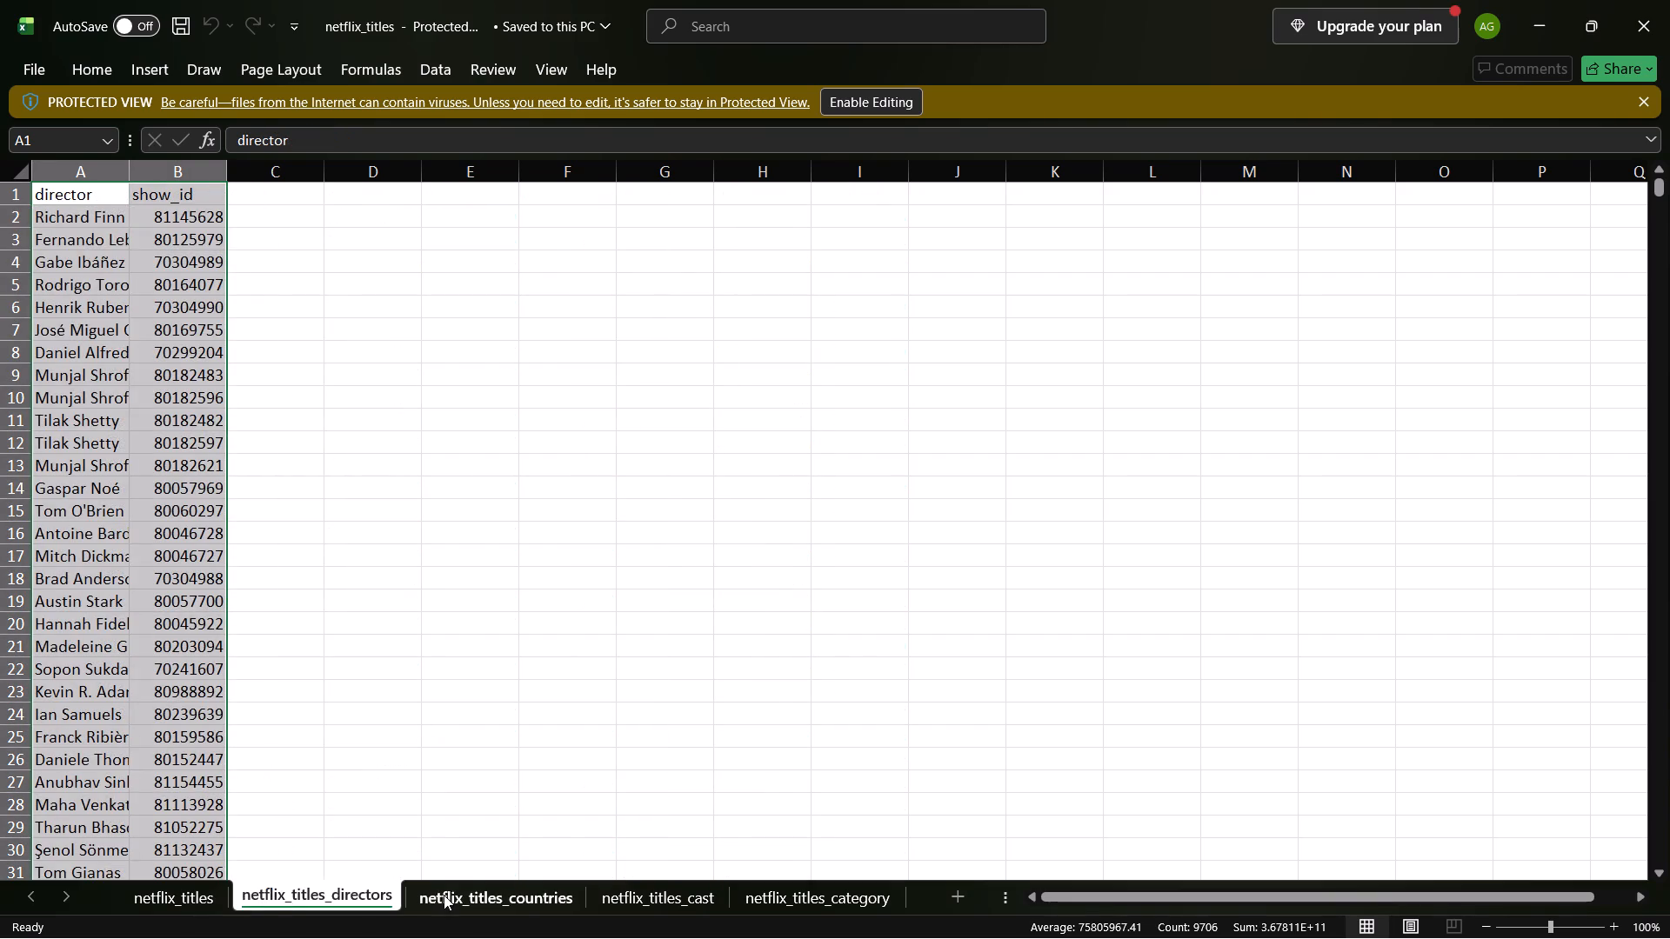
pyautogui.click(444, 895)
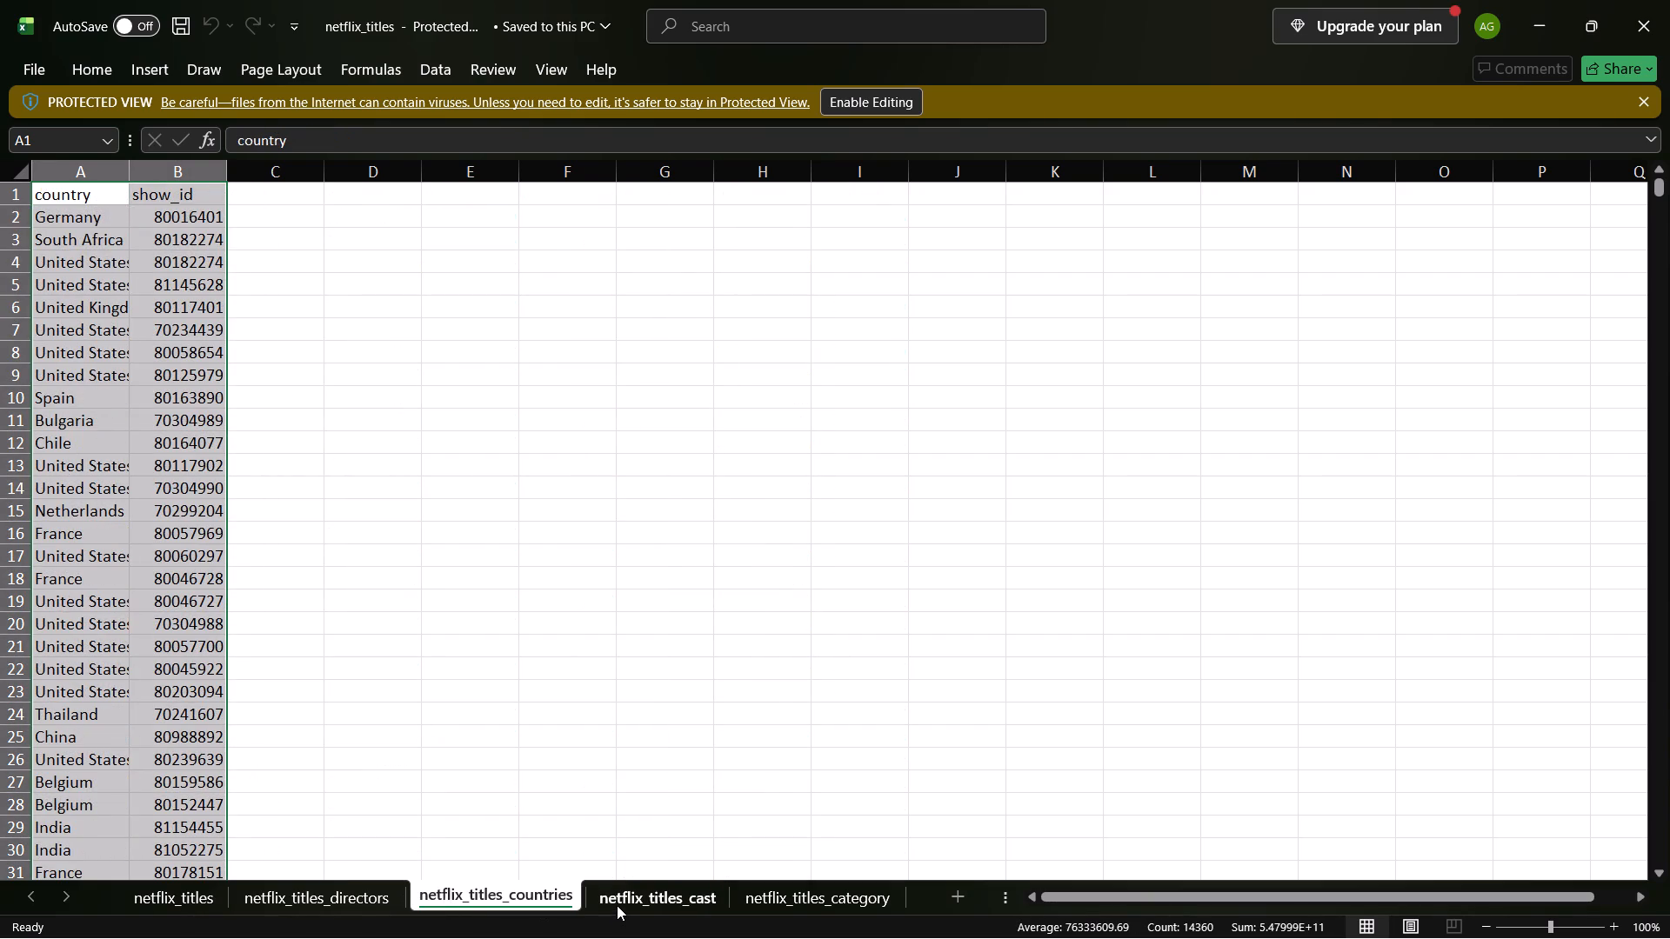
pyautogui.click(617, 905)
pyautogui.click(785, 900)
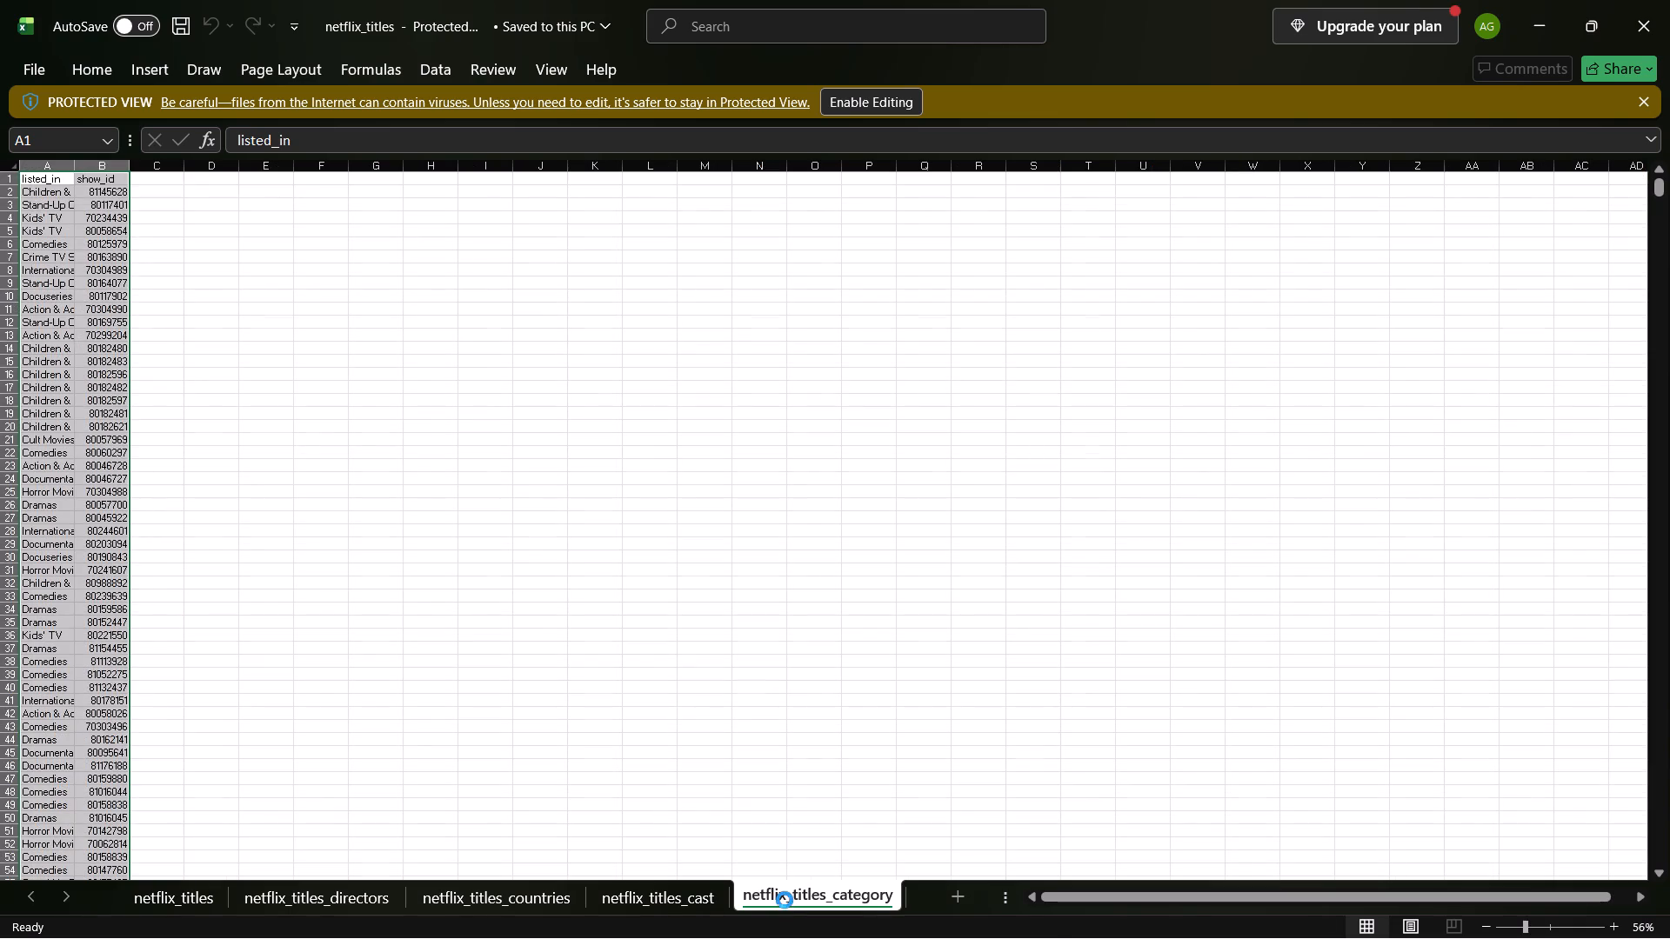
pyautogui.hscroll(-1, 599, 629)
pyautogui.hscroll(5, 599, 629)
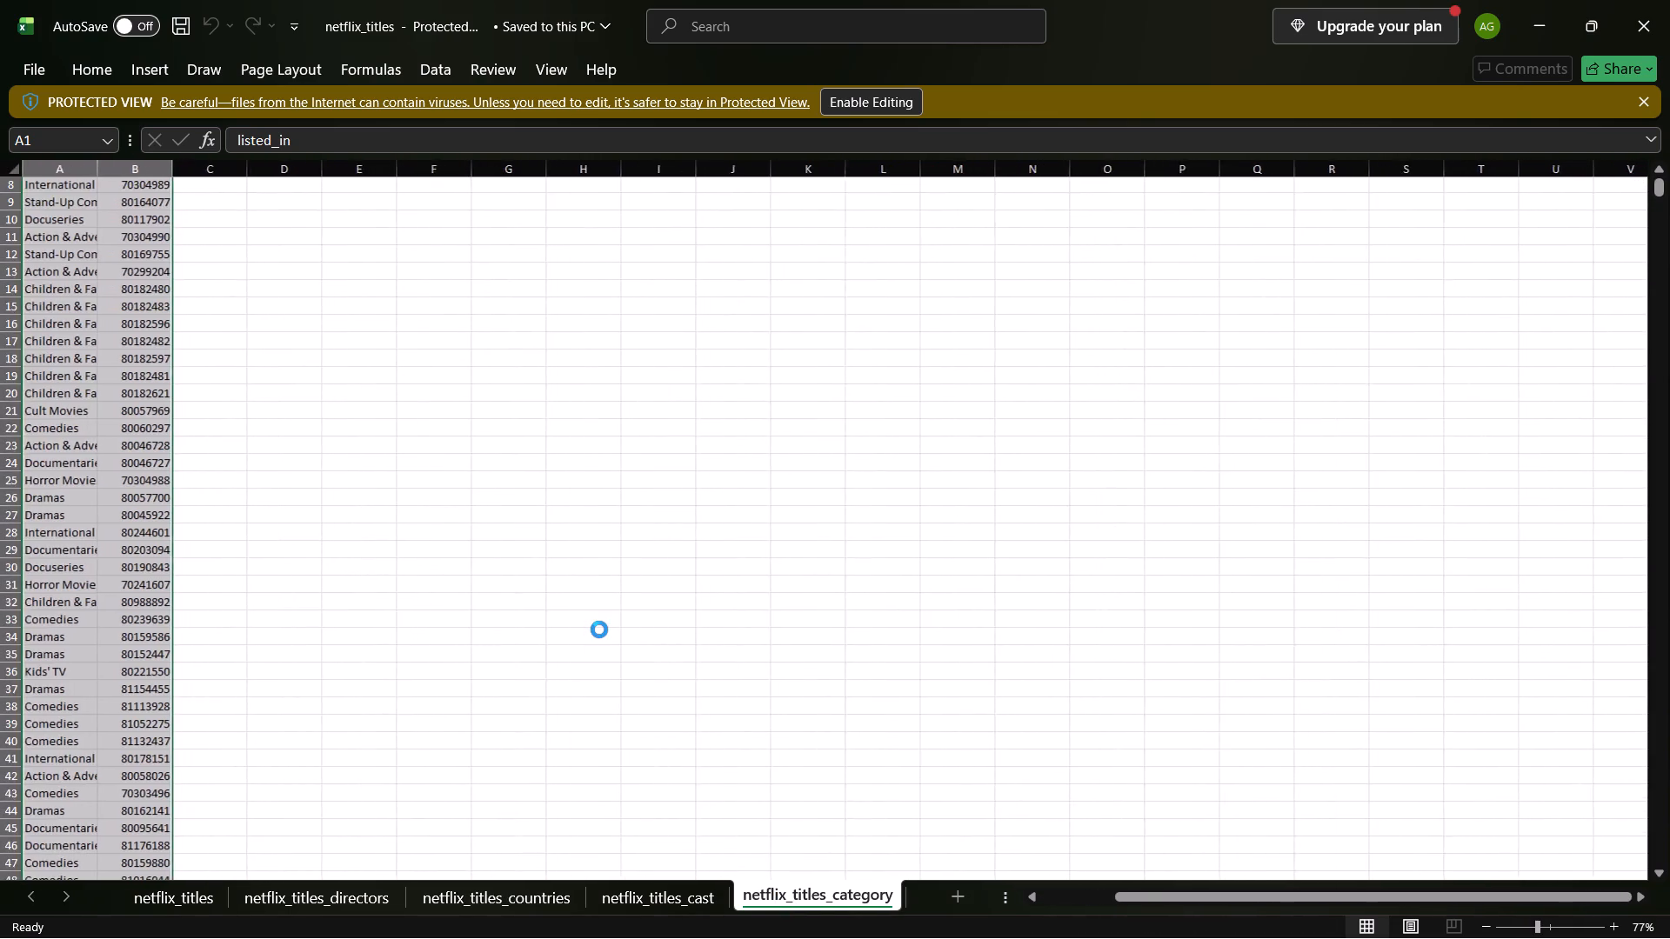
pyautogui.hscroll(2, 599, 629)
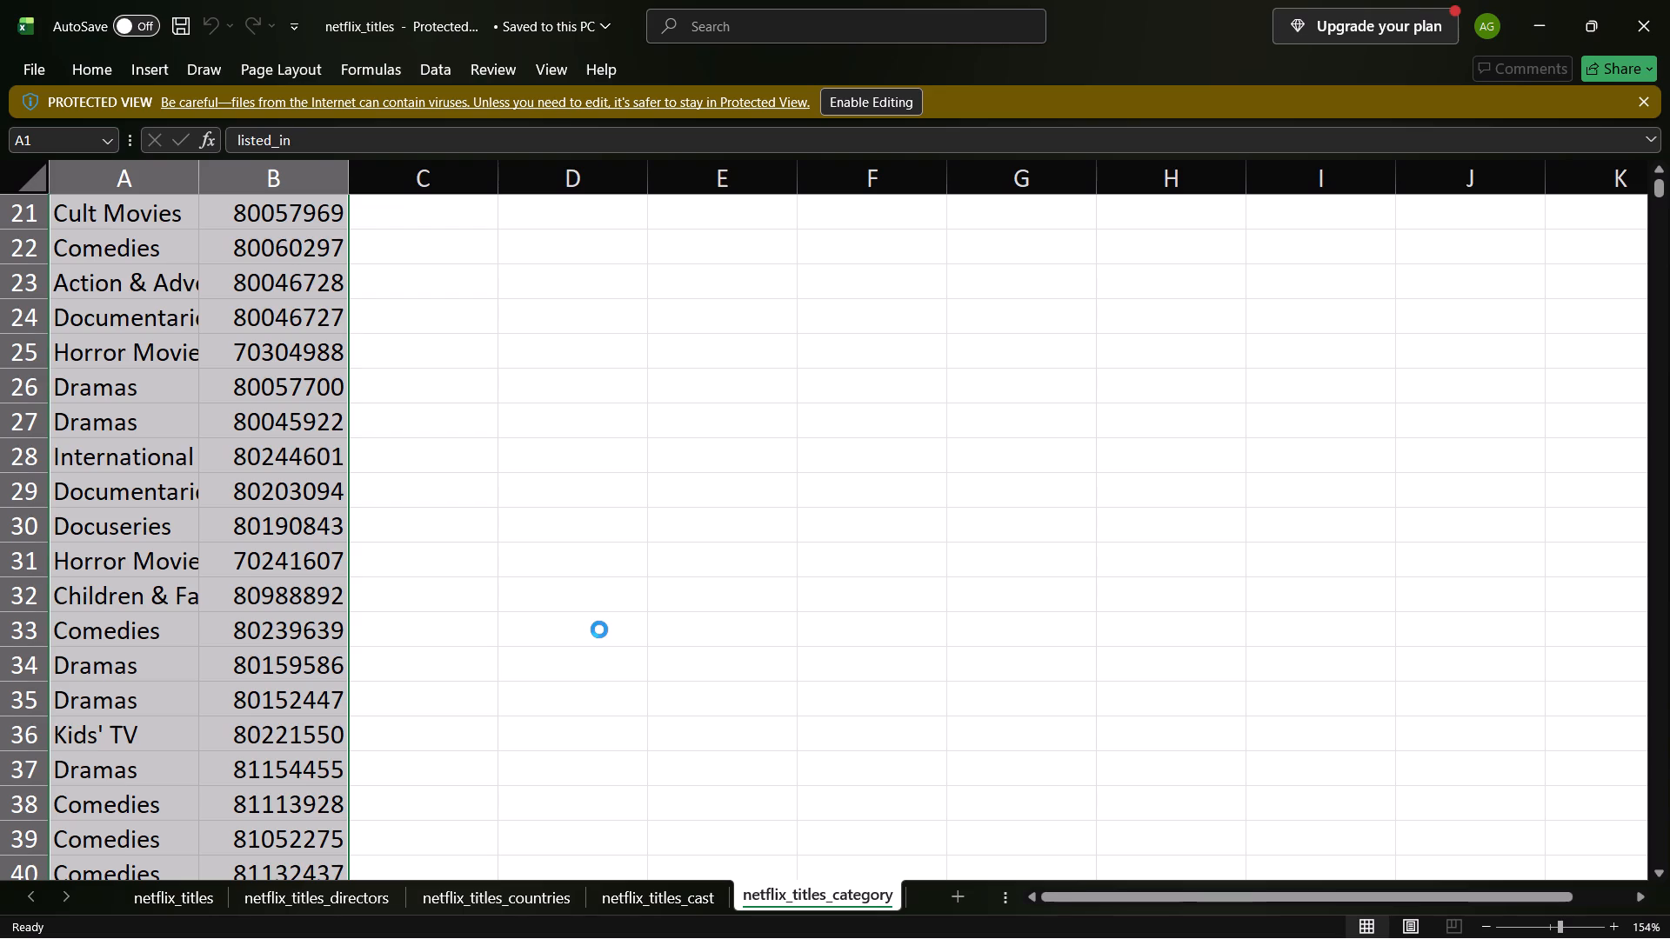
# Find Tableau Public through the Windows search and launch it.
pyautogui.write('ta')
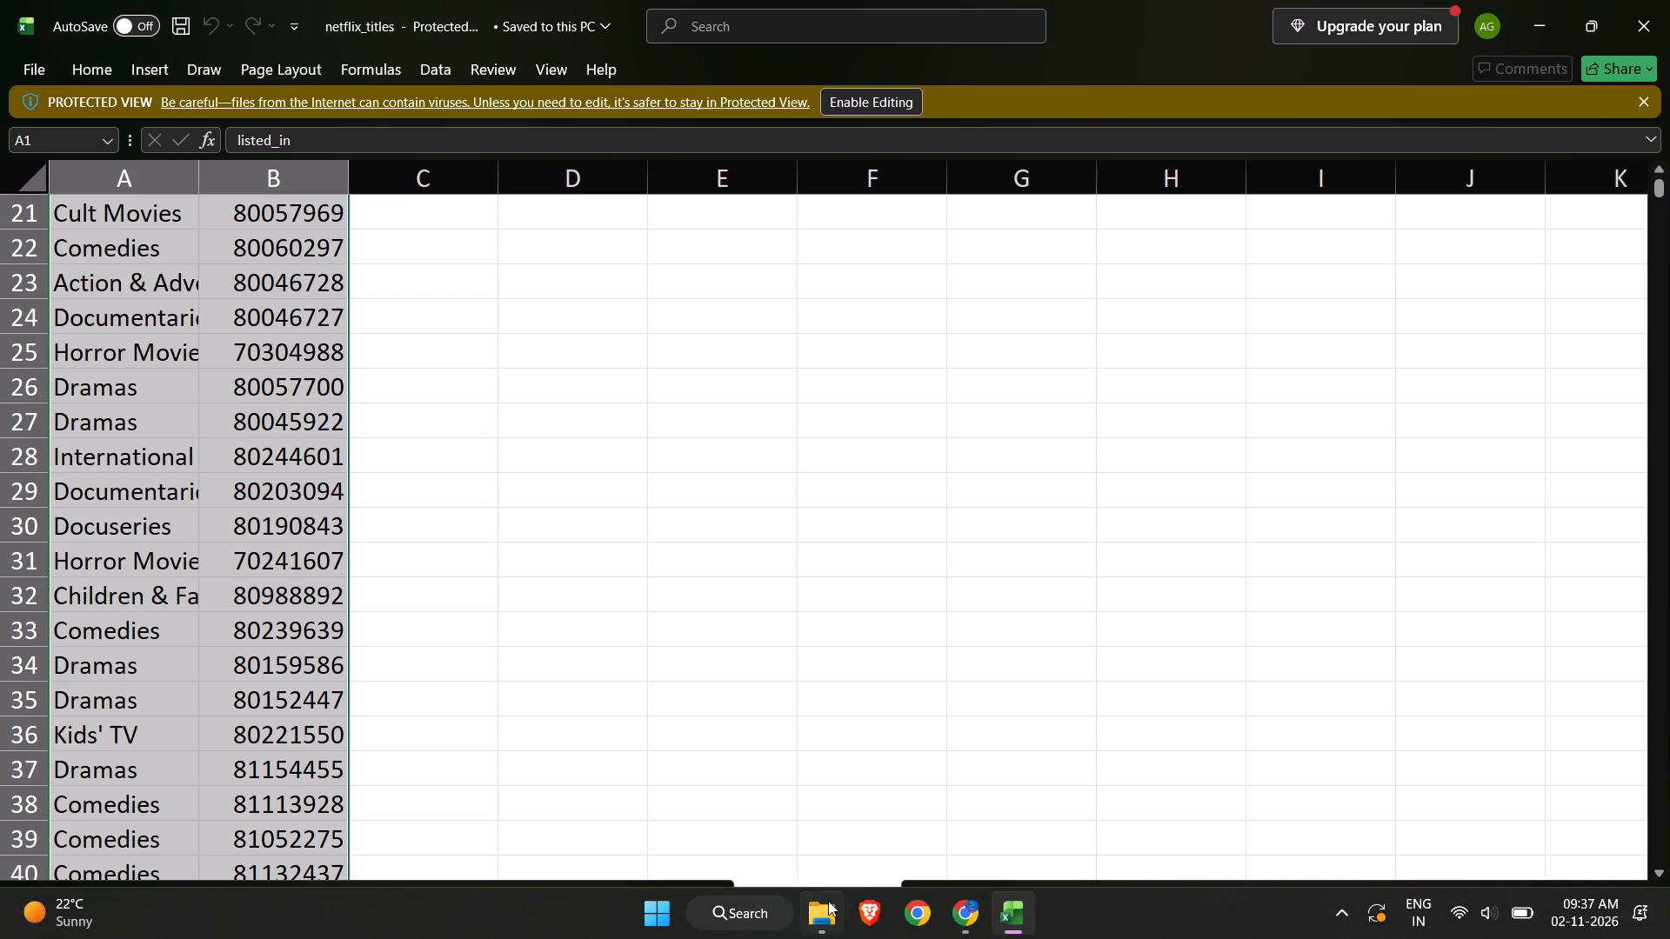
pyautogui.write('tab')
pyautogui.press('Return')
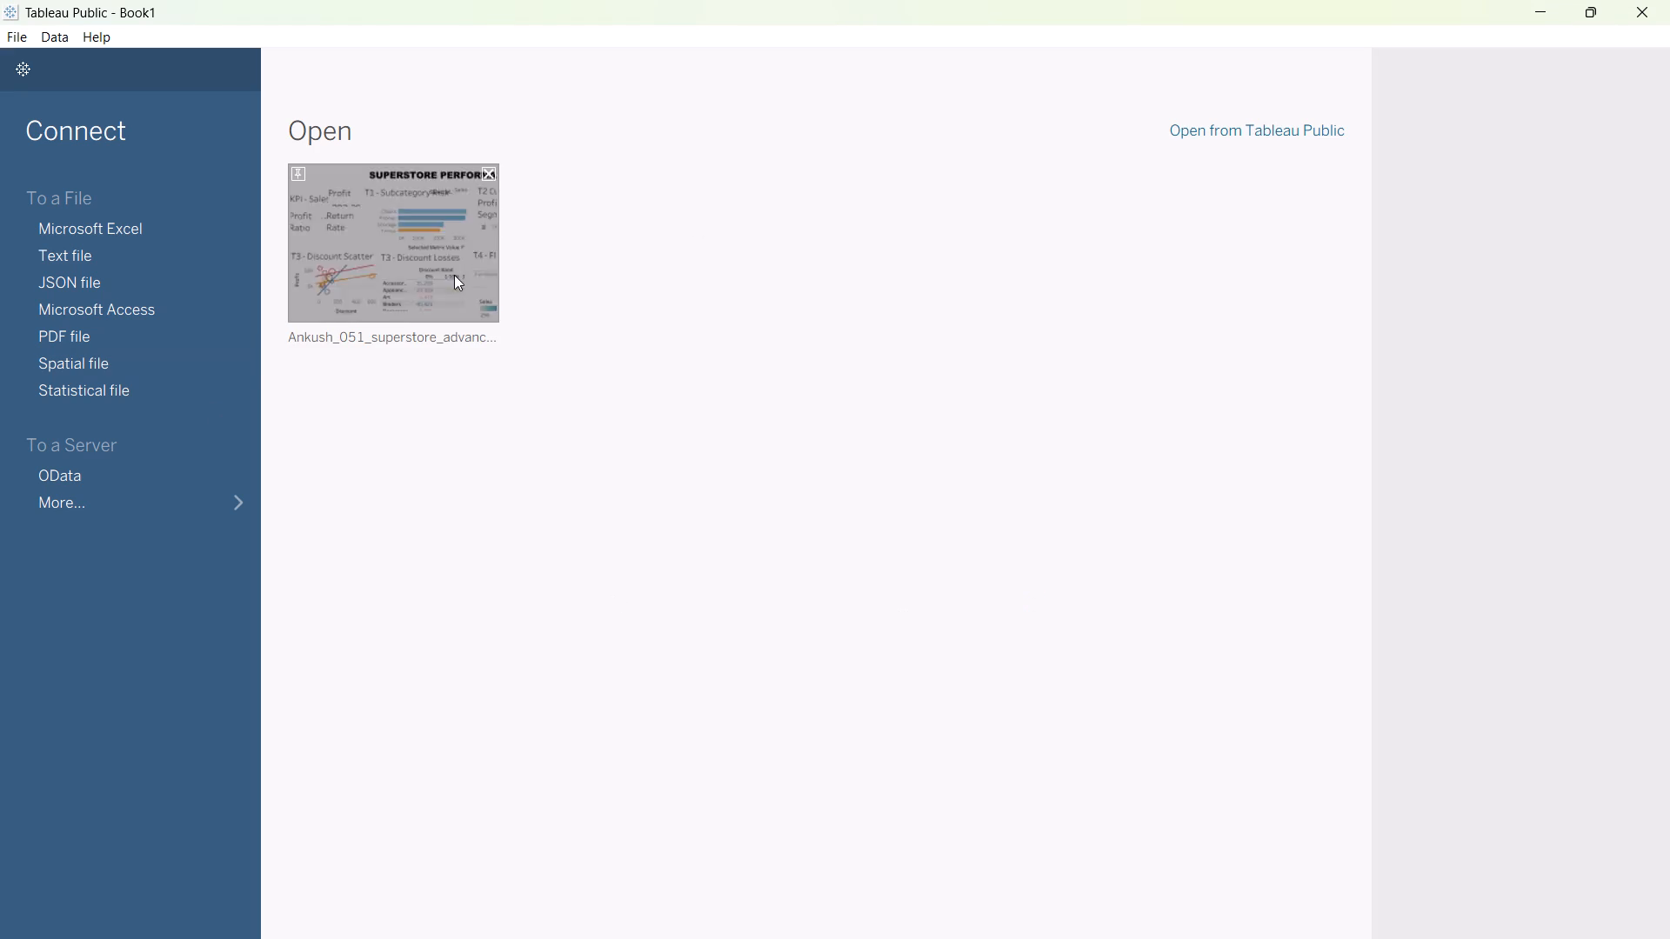
# Open the recent superstore advanceDashboard workbook in Tableau Public, cancelling the pending server request and dismissing any error.
pyautogui.click(420, 250)
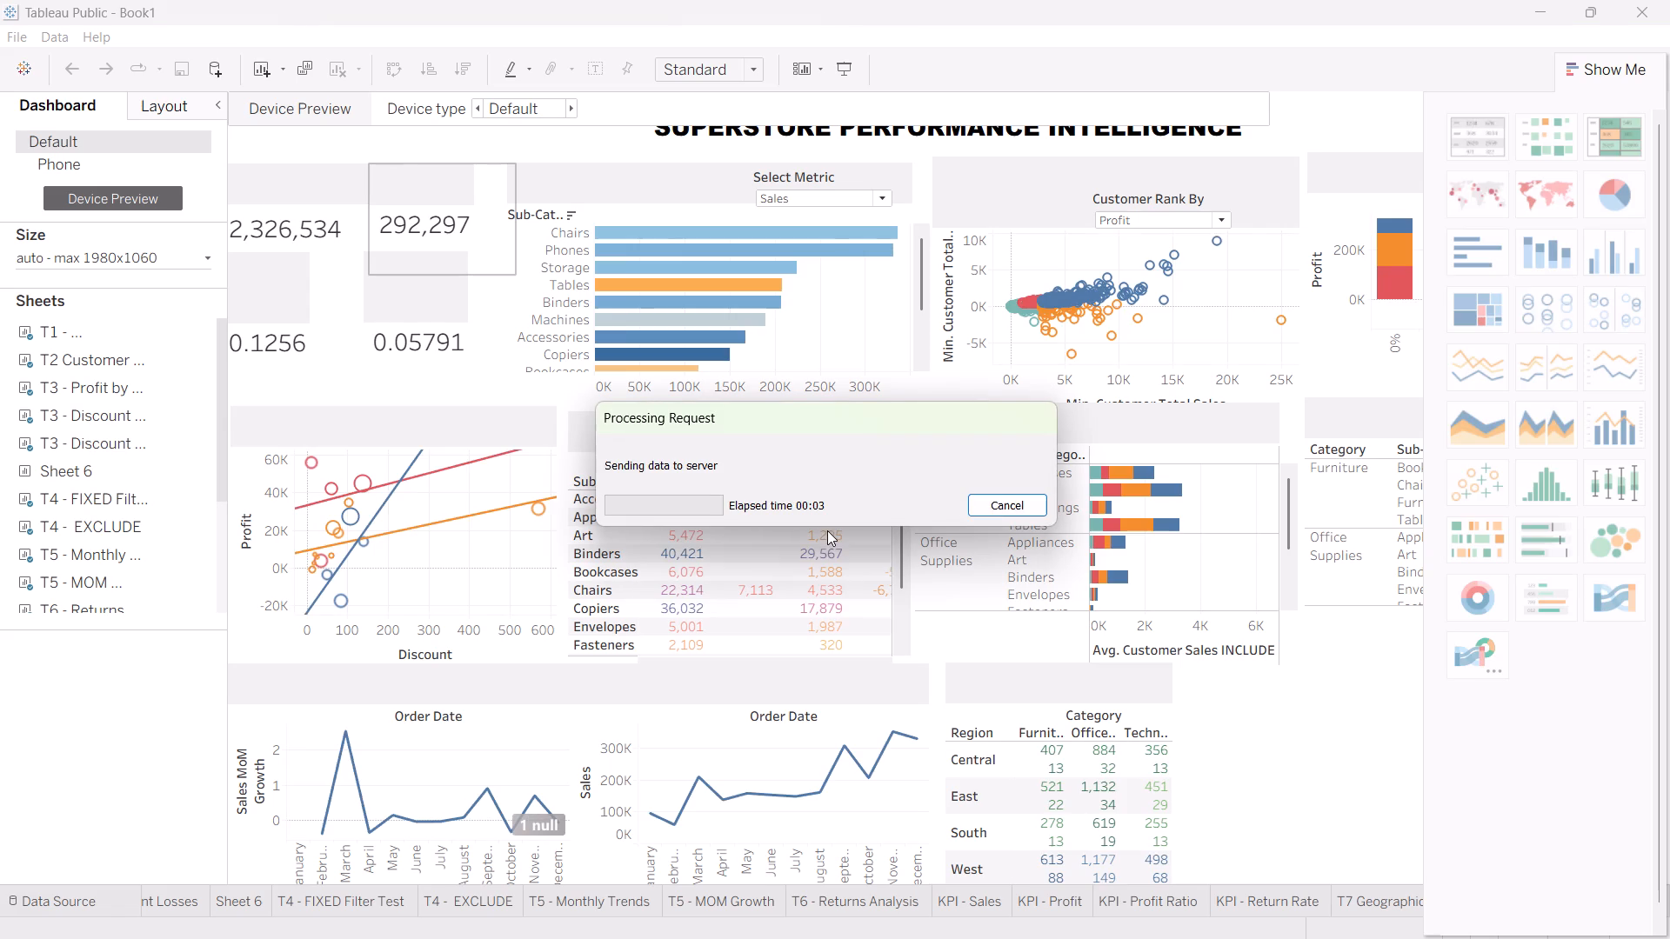
pyautogui.click(1005, 509)
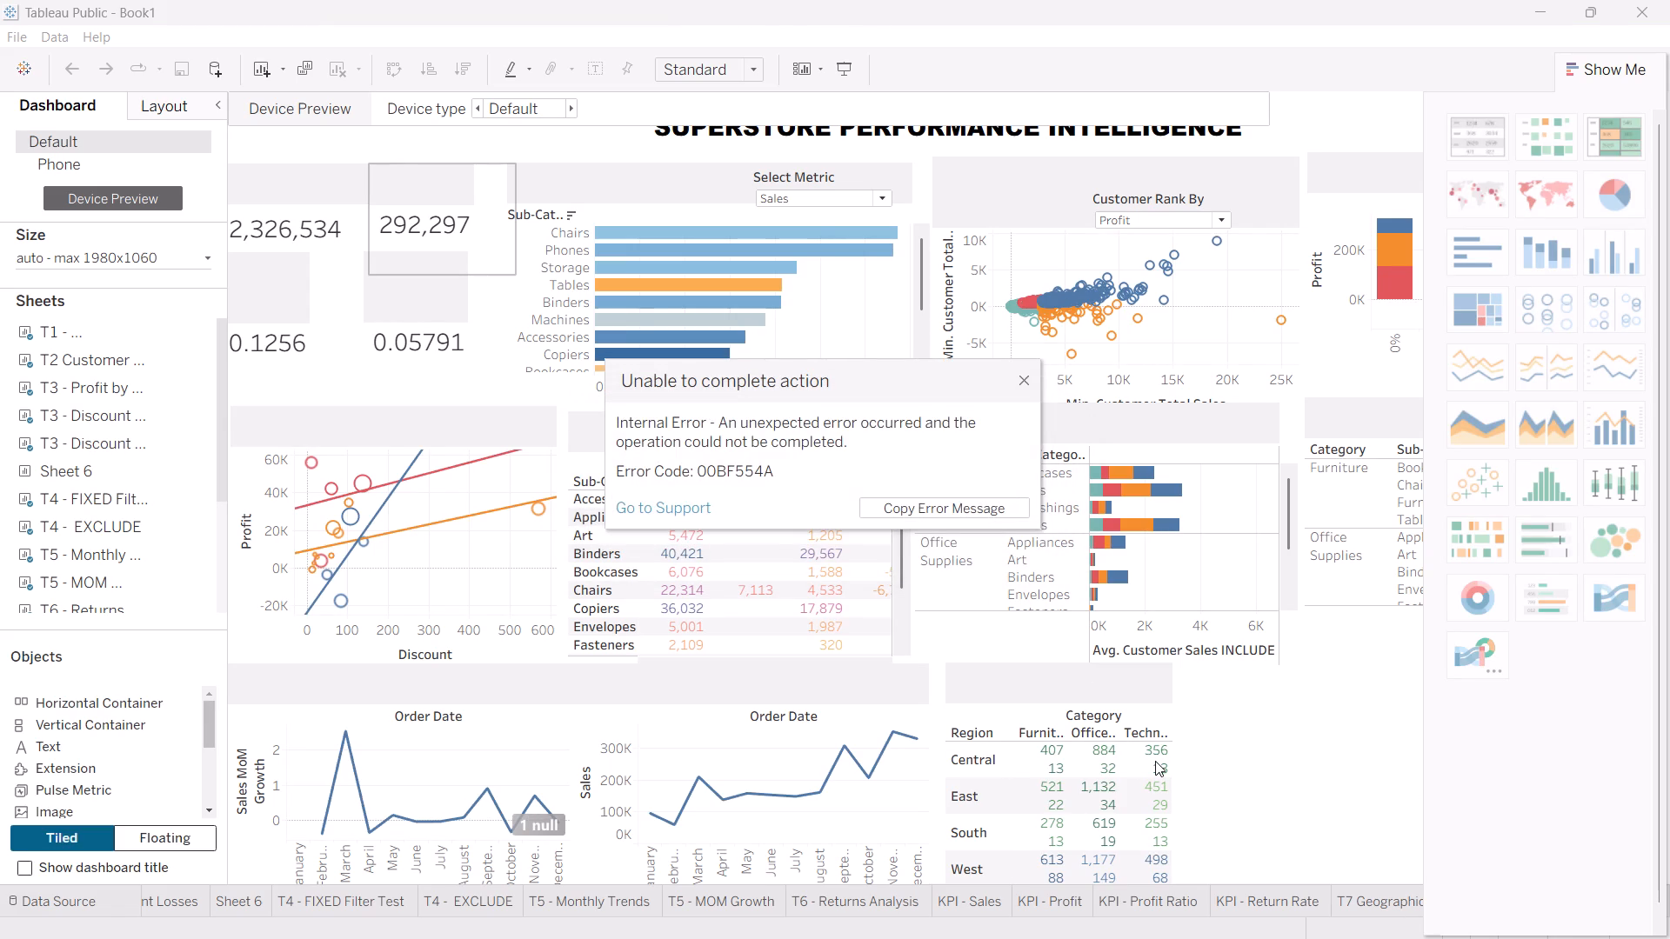
pyautogui.click(1023, 382)
pyautogui.scroll(-1, 841, 588)
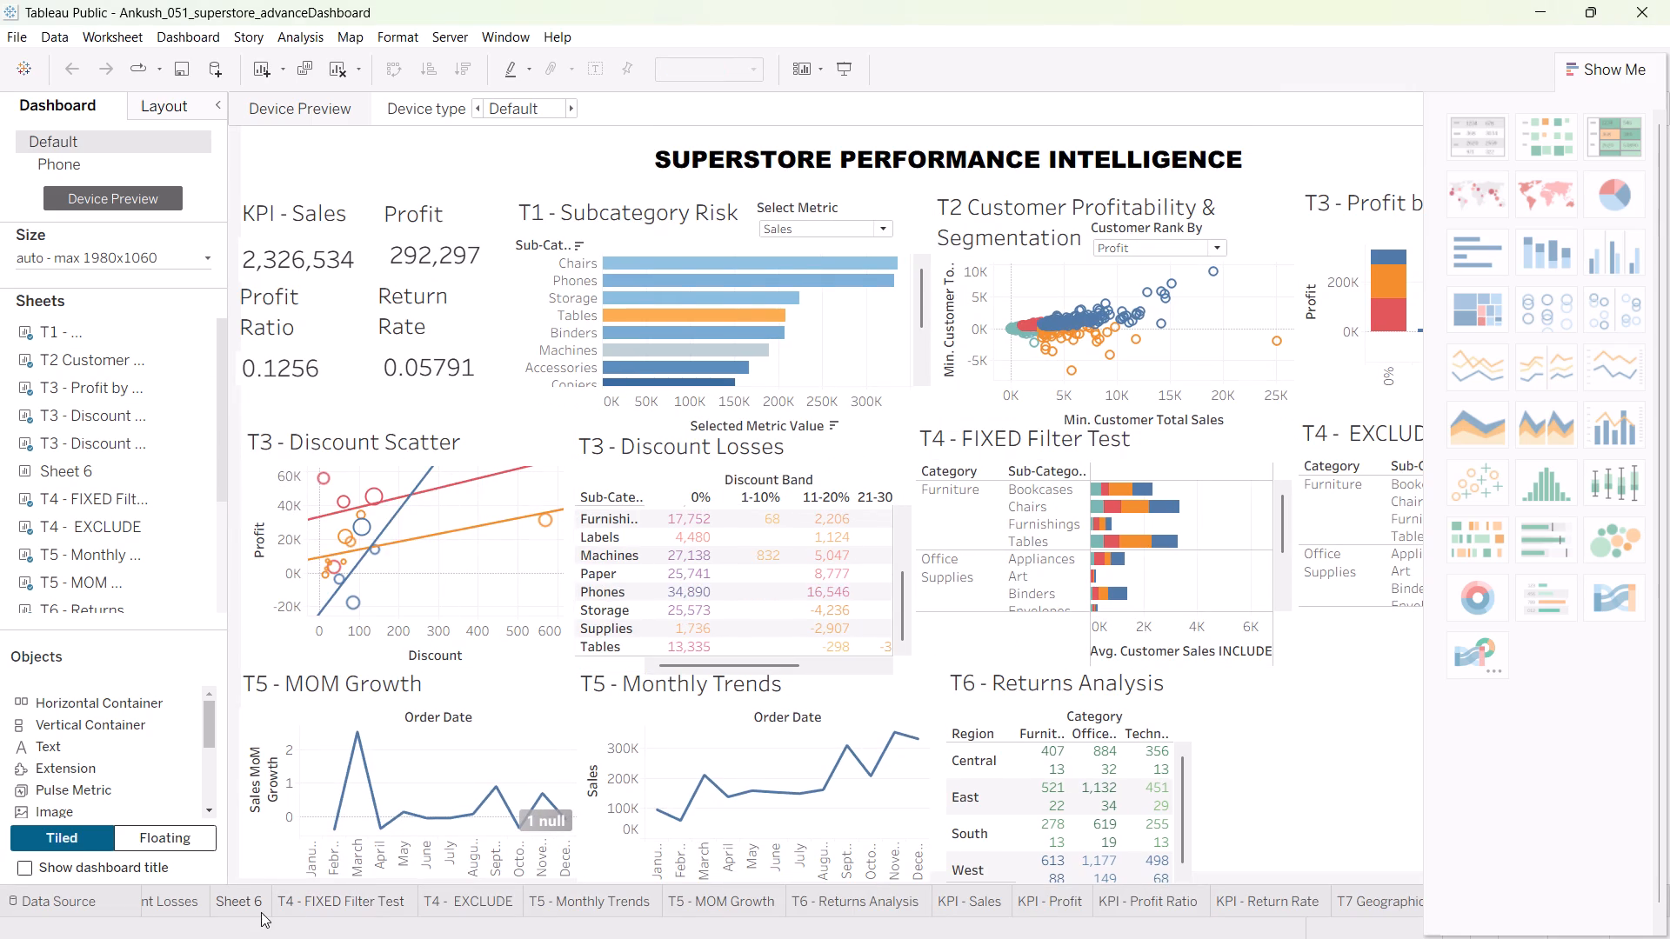
# Examine the superstore worksheets from T4 - FIXED Filter Test to T6 - Returns Analysis, returning to T5 - MOM Growth.
pyautogui.click(297, 900)
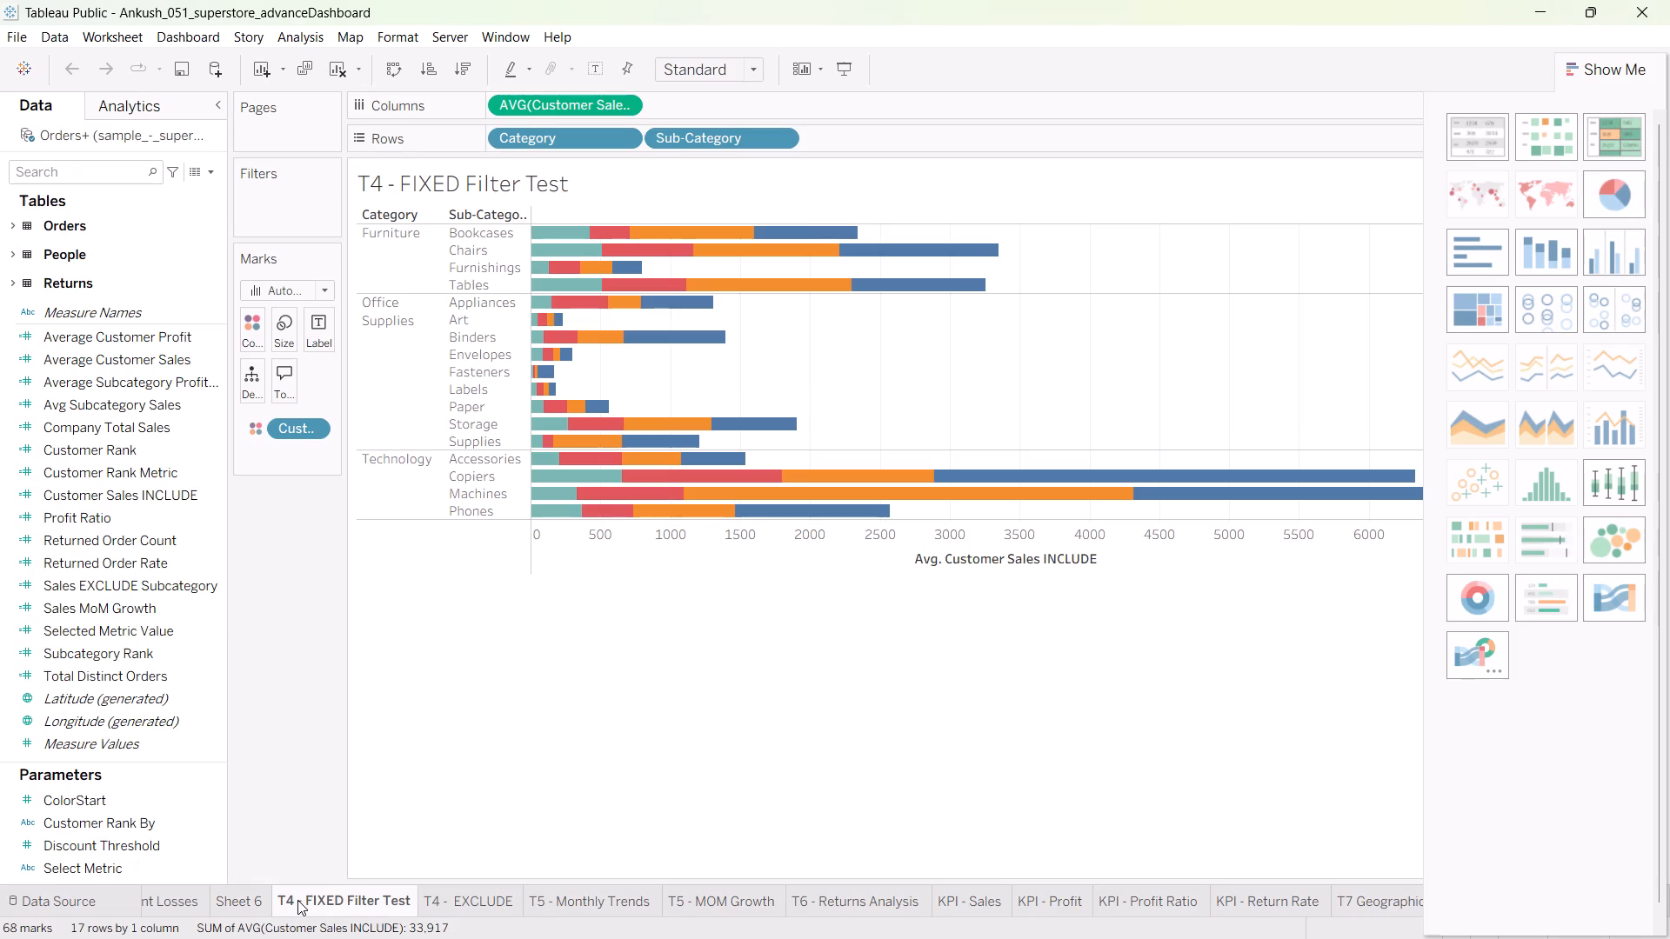
pyautogui.click(441, 905)
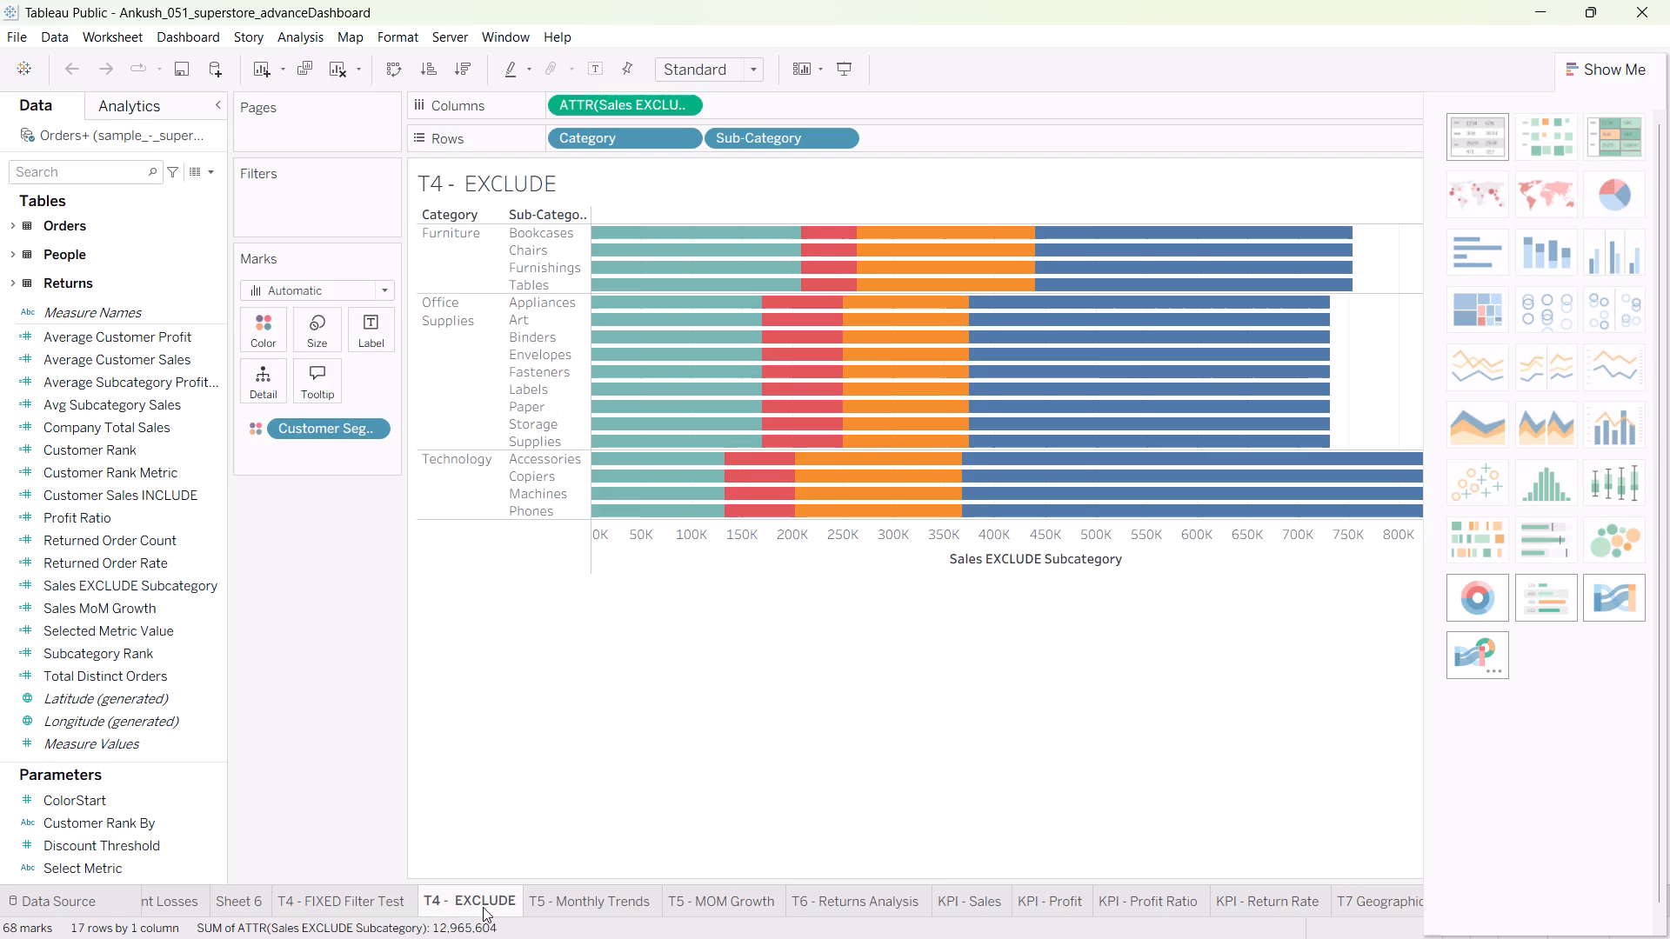
pyautogui.click(551, 912)
pyautogui.click(697, 900)
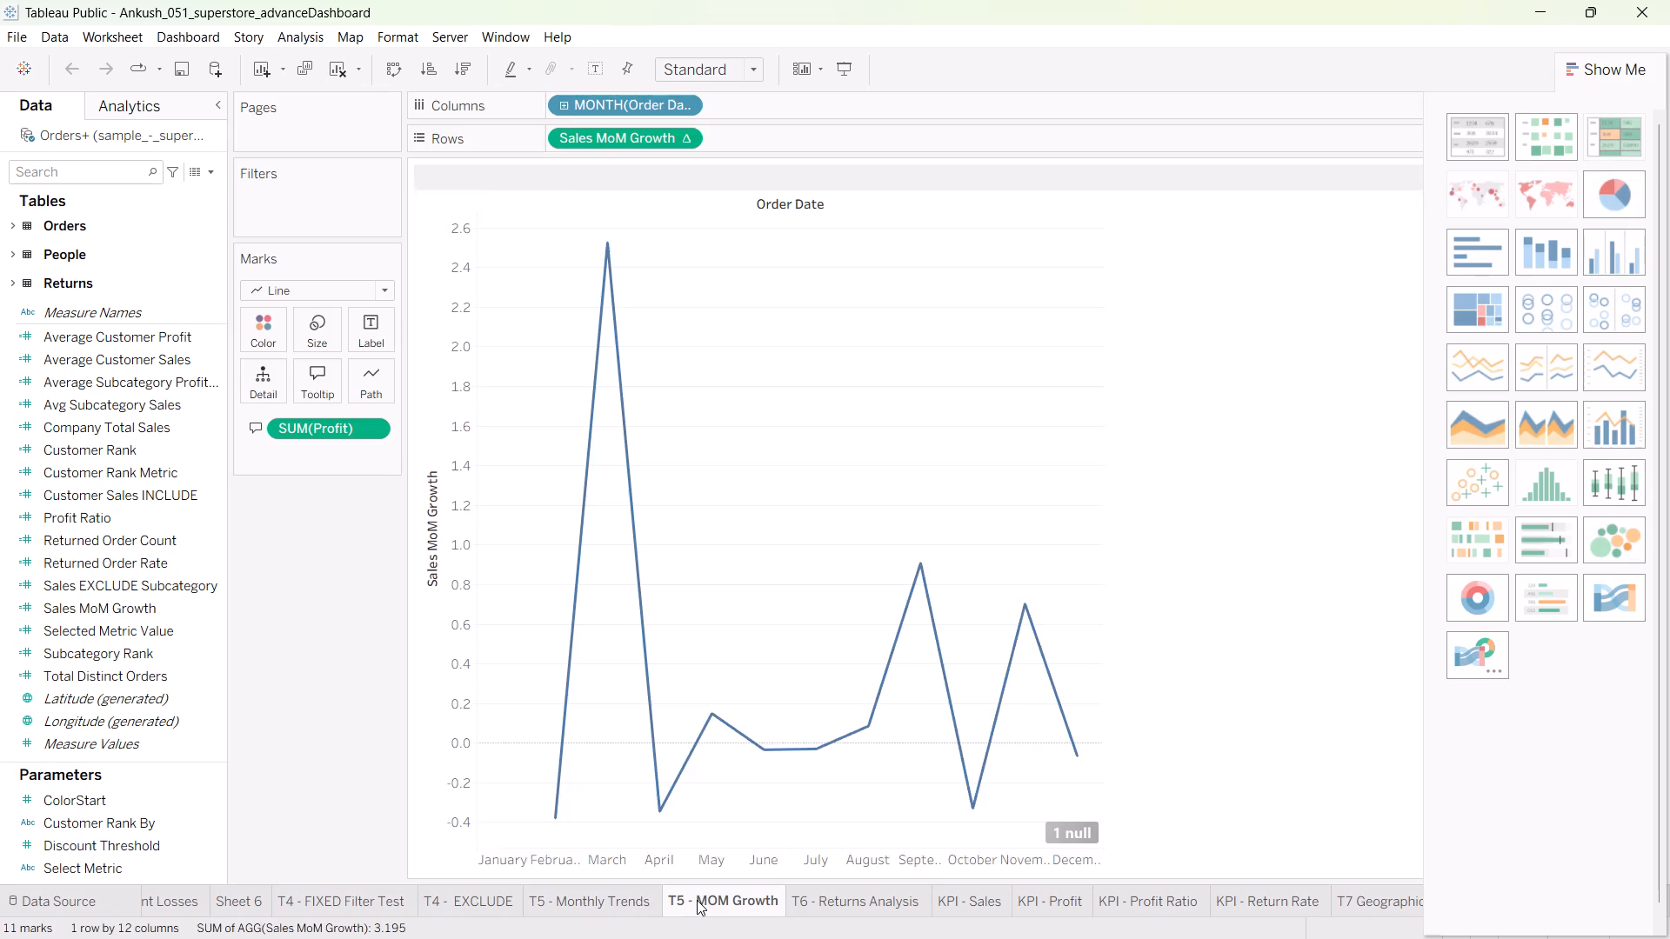
pyautogui.click(838, 906)
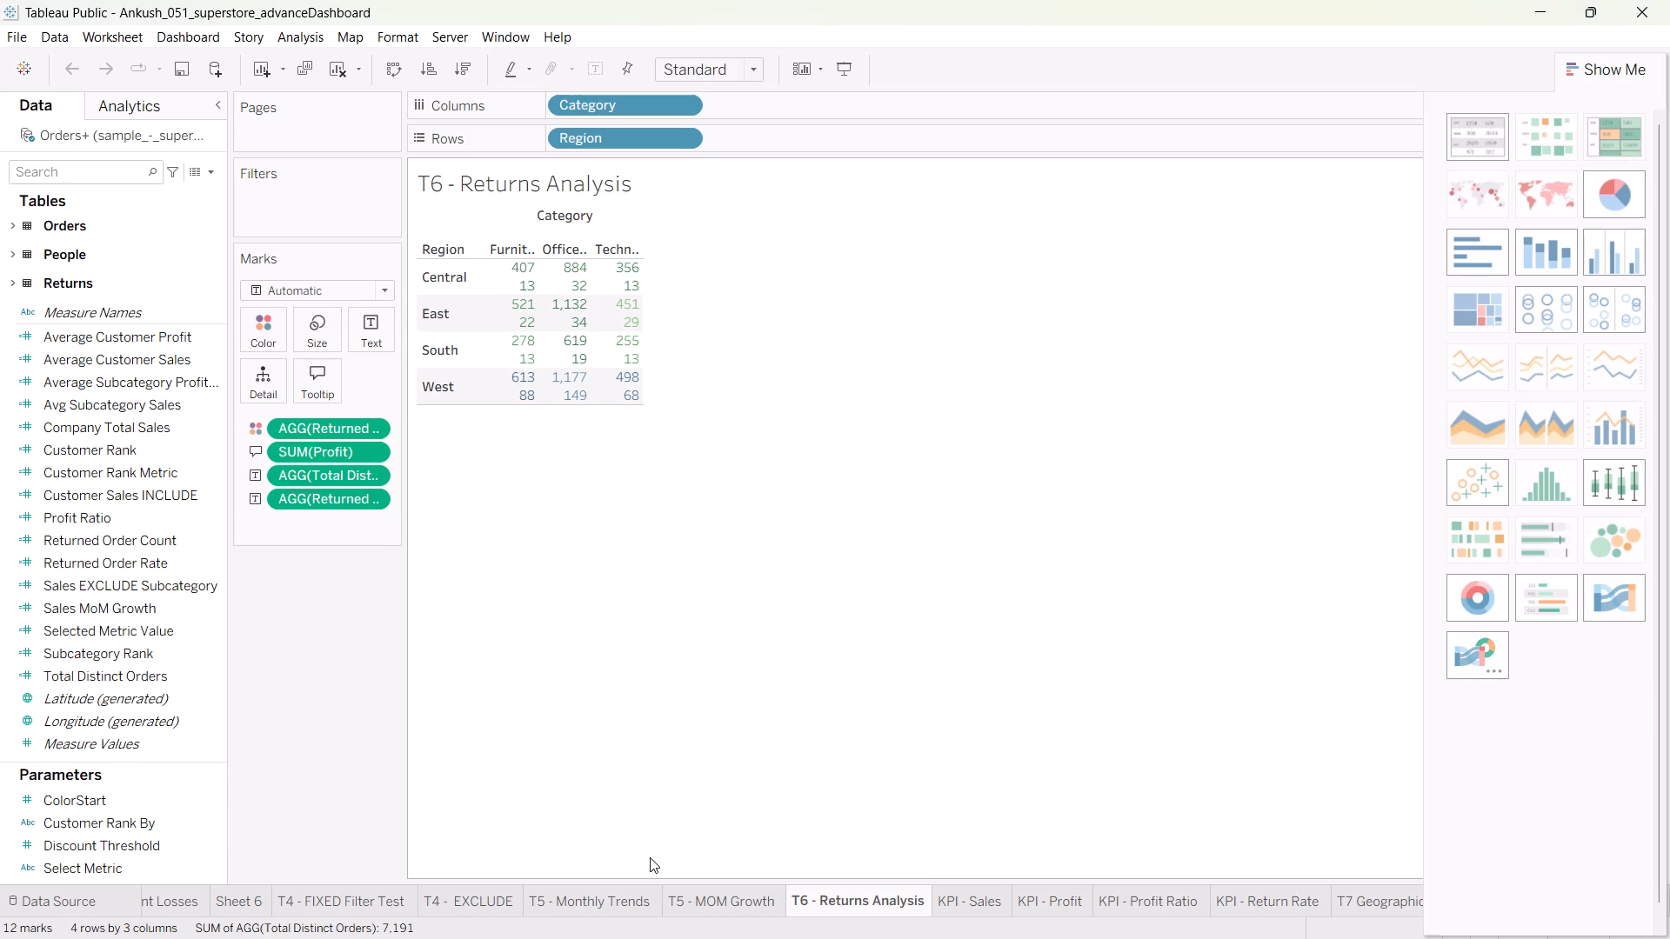
pyautogui.click(730, 909)
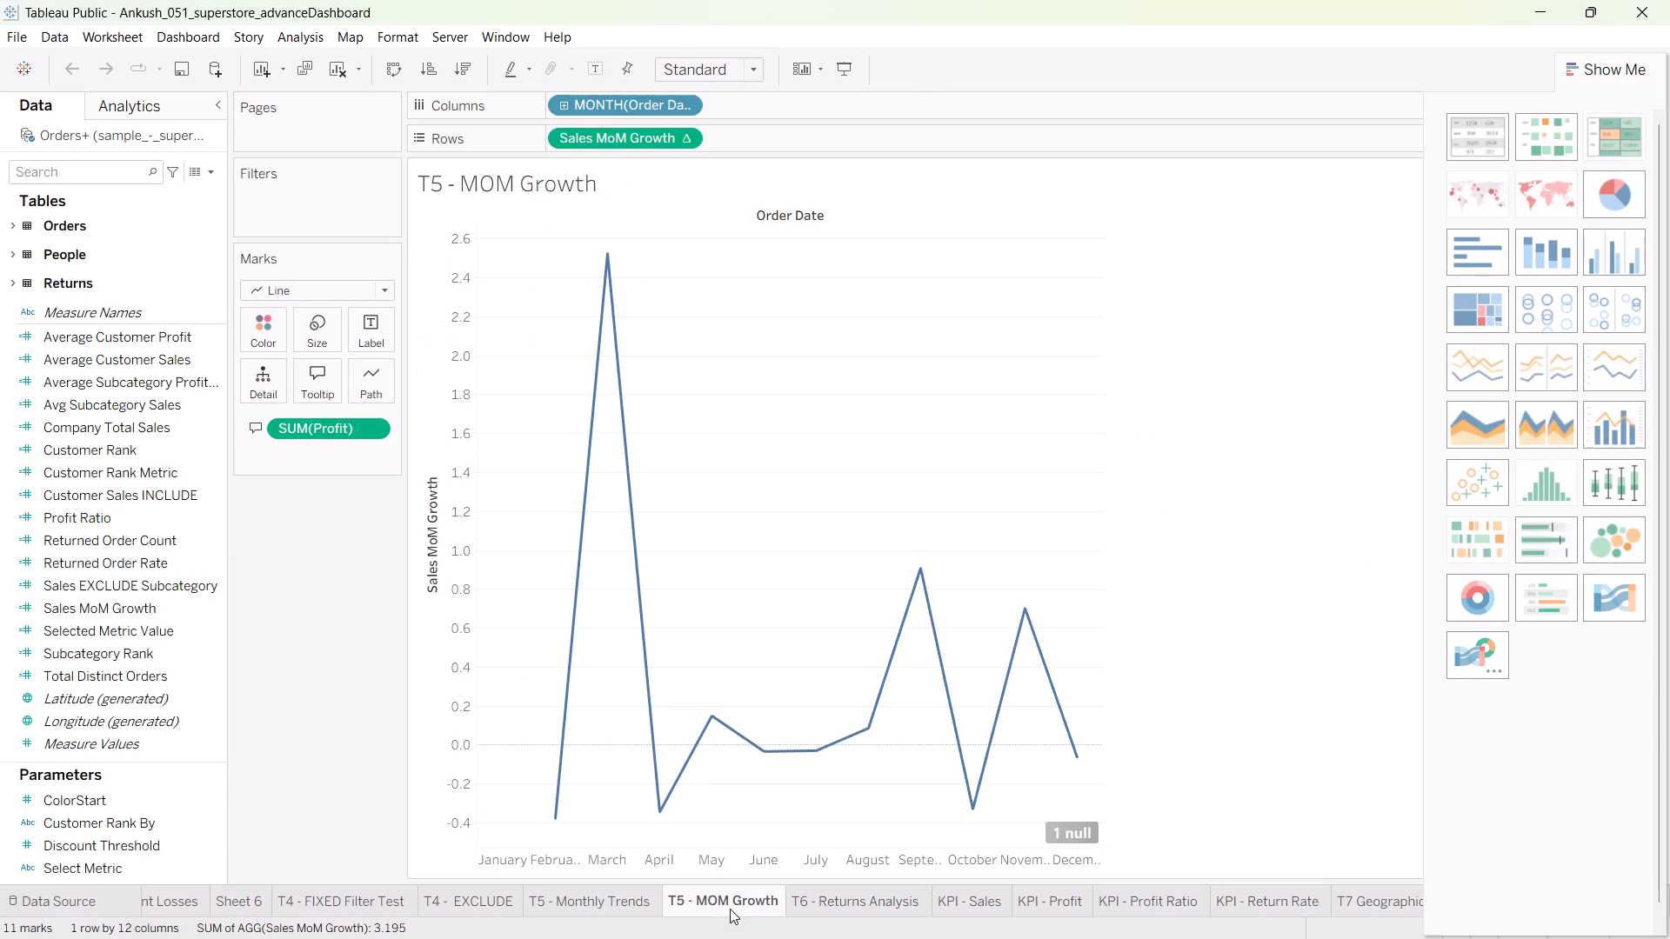
# Examine the KPI - Sales, T1 - Subcategory Risk and T2 Customer Profitability & Segmentation worksheets, and close the superstore workbook.
pyautogui.click(978, 902)
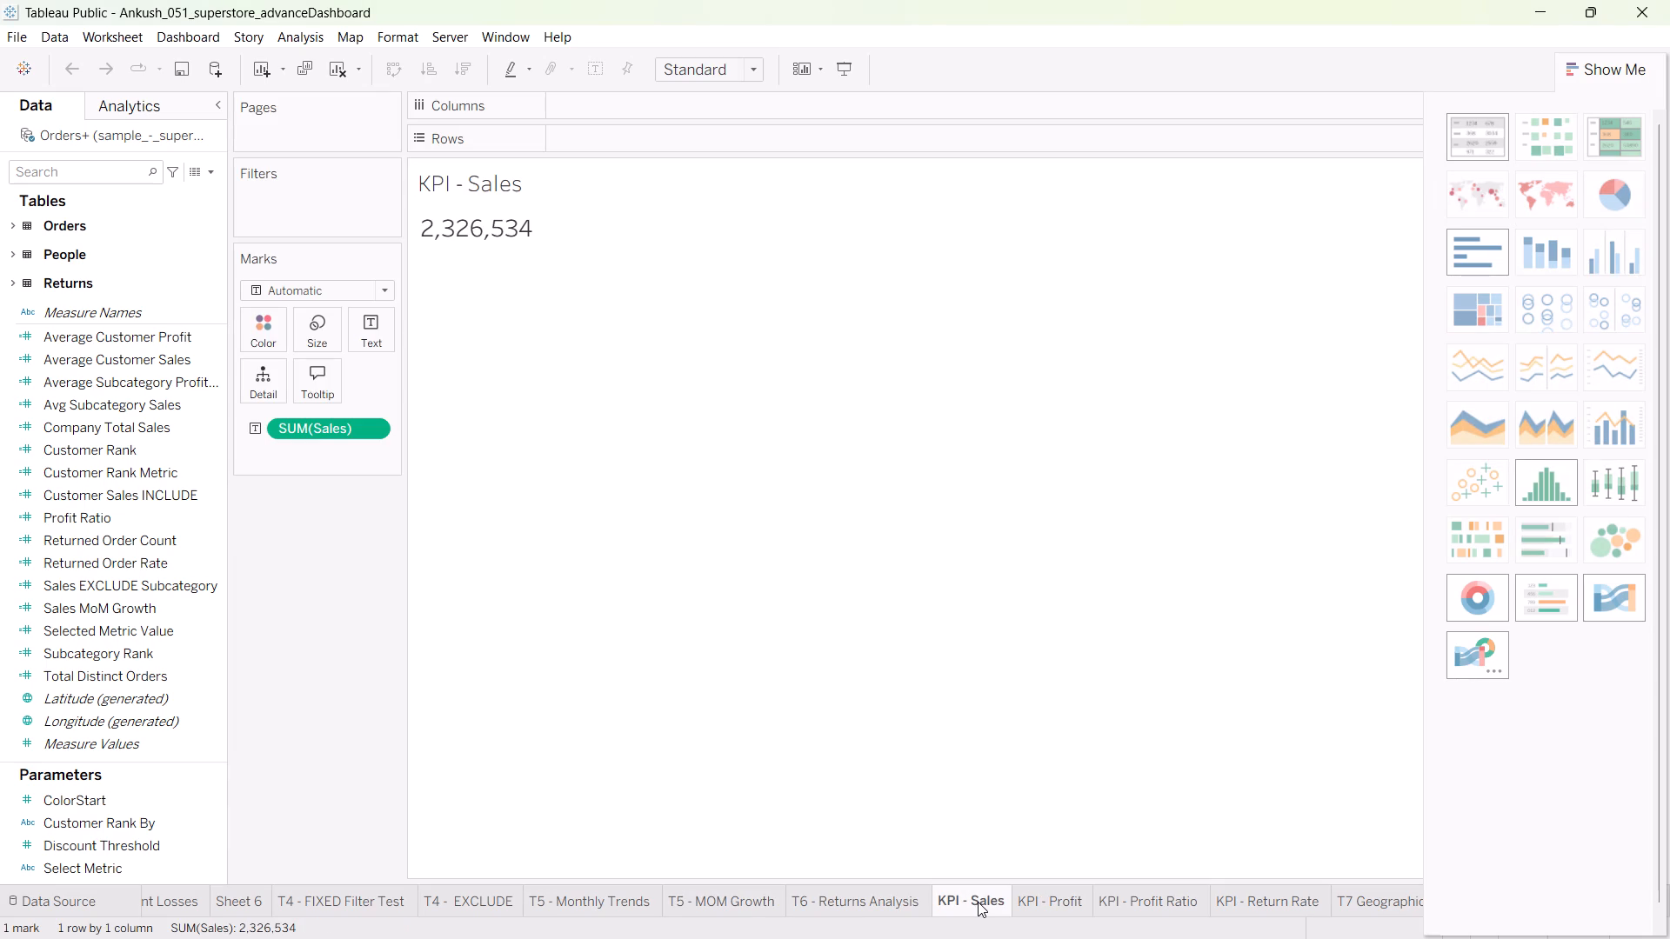
pyautogui.hscroll(2, 179, 889)
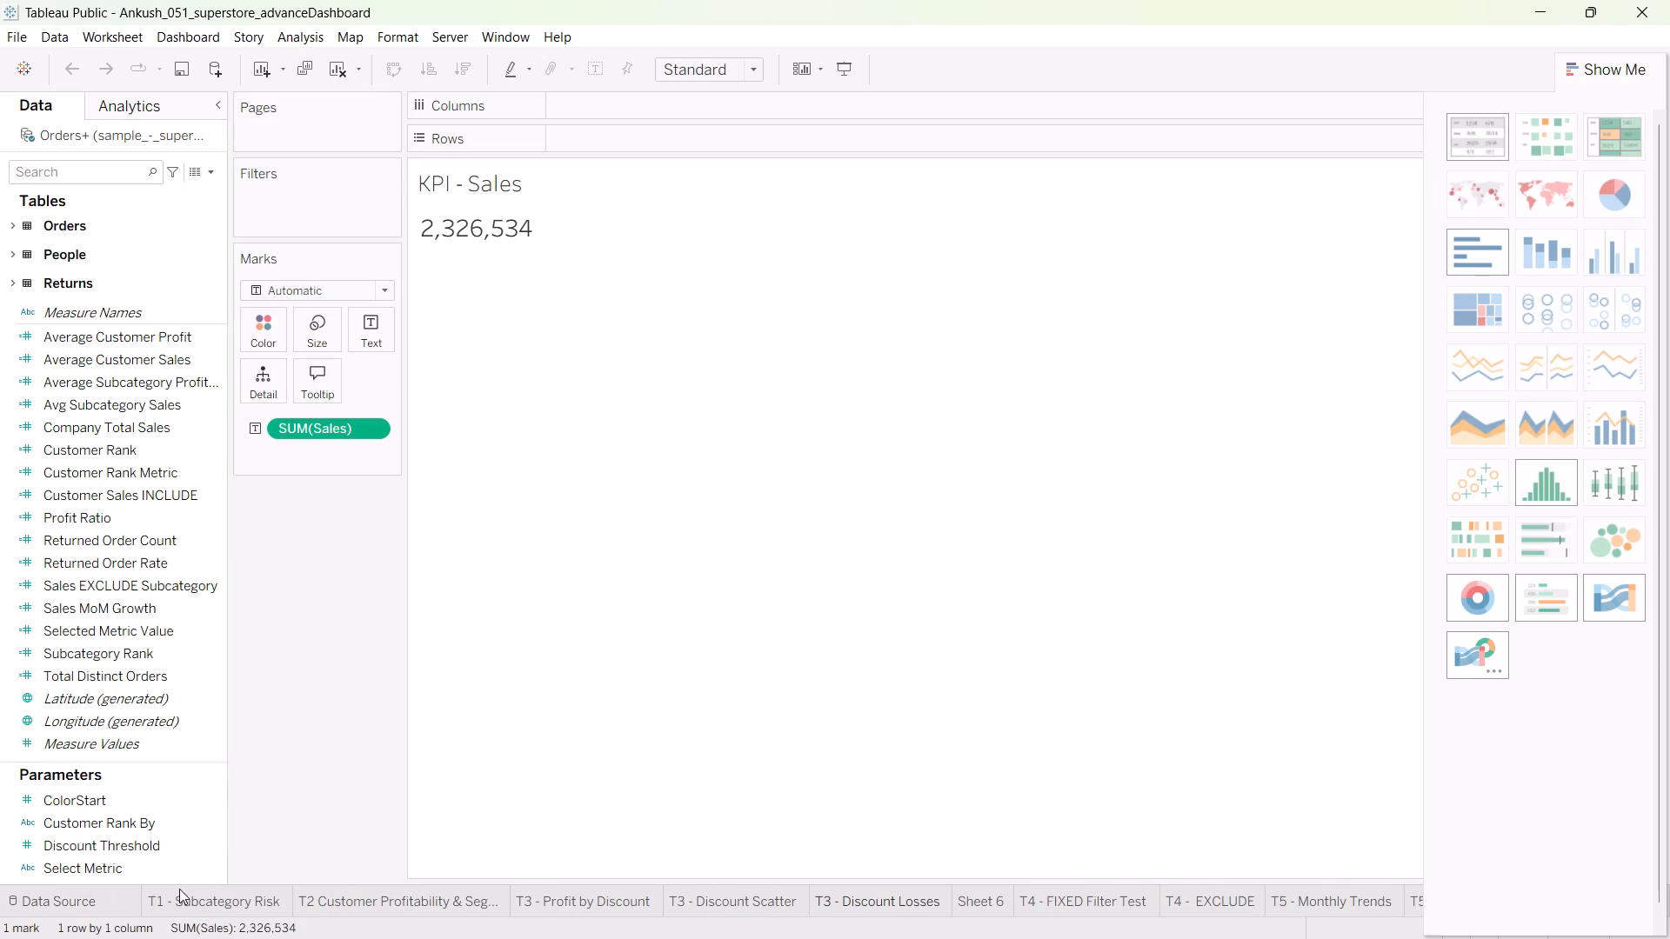
pyautogui.hscroll(1, 179, 889)
pyautogui.click(241, 907)
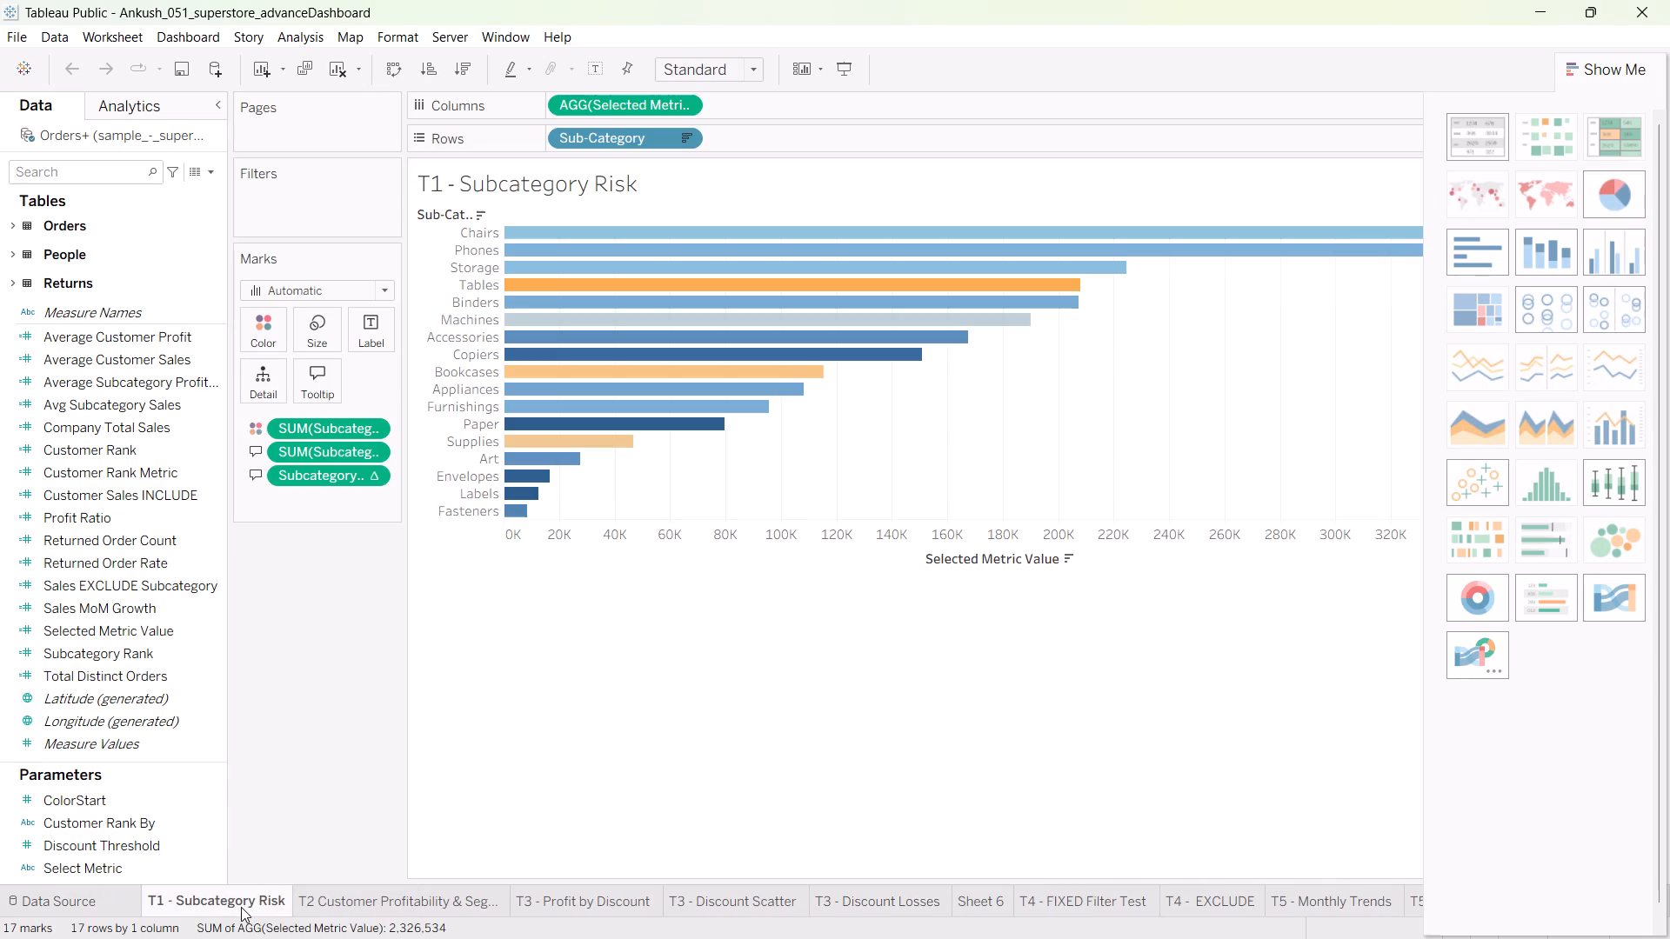
pyautogui.click(322, 908)
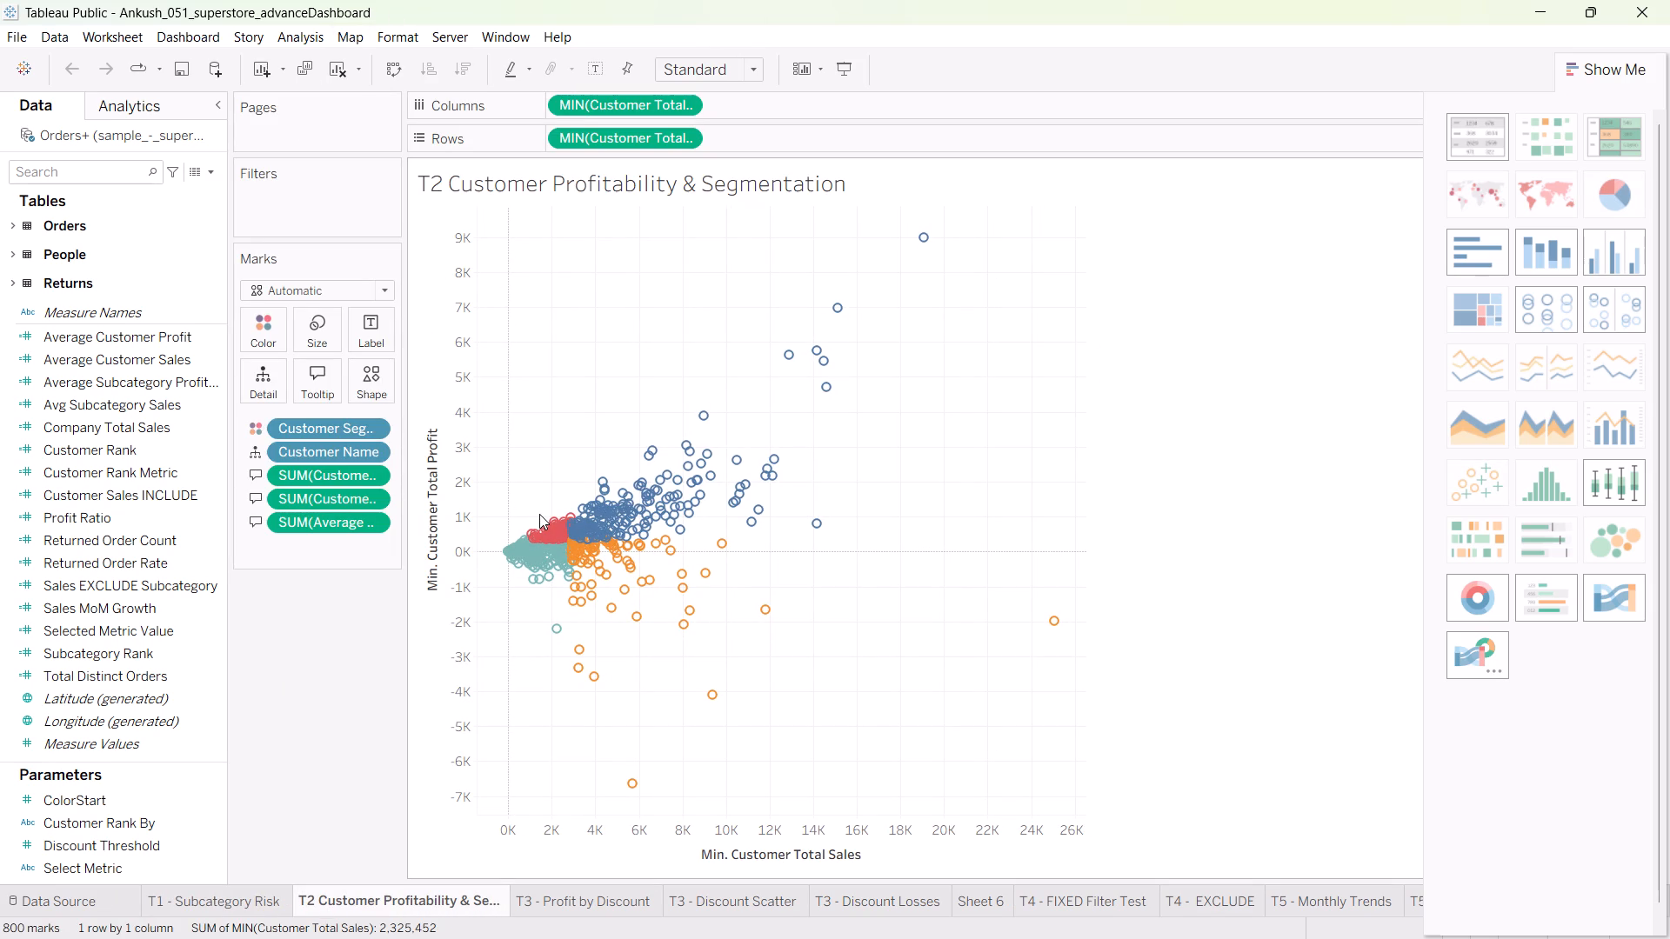
pyautogui.click(1669, 0)
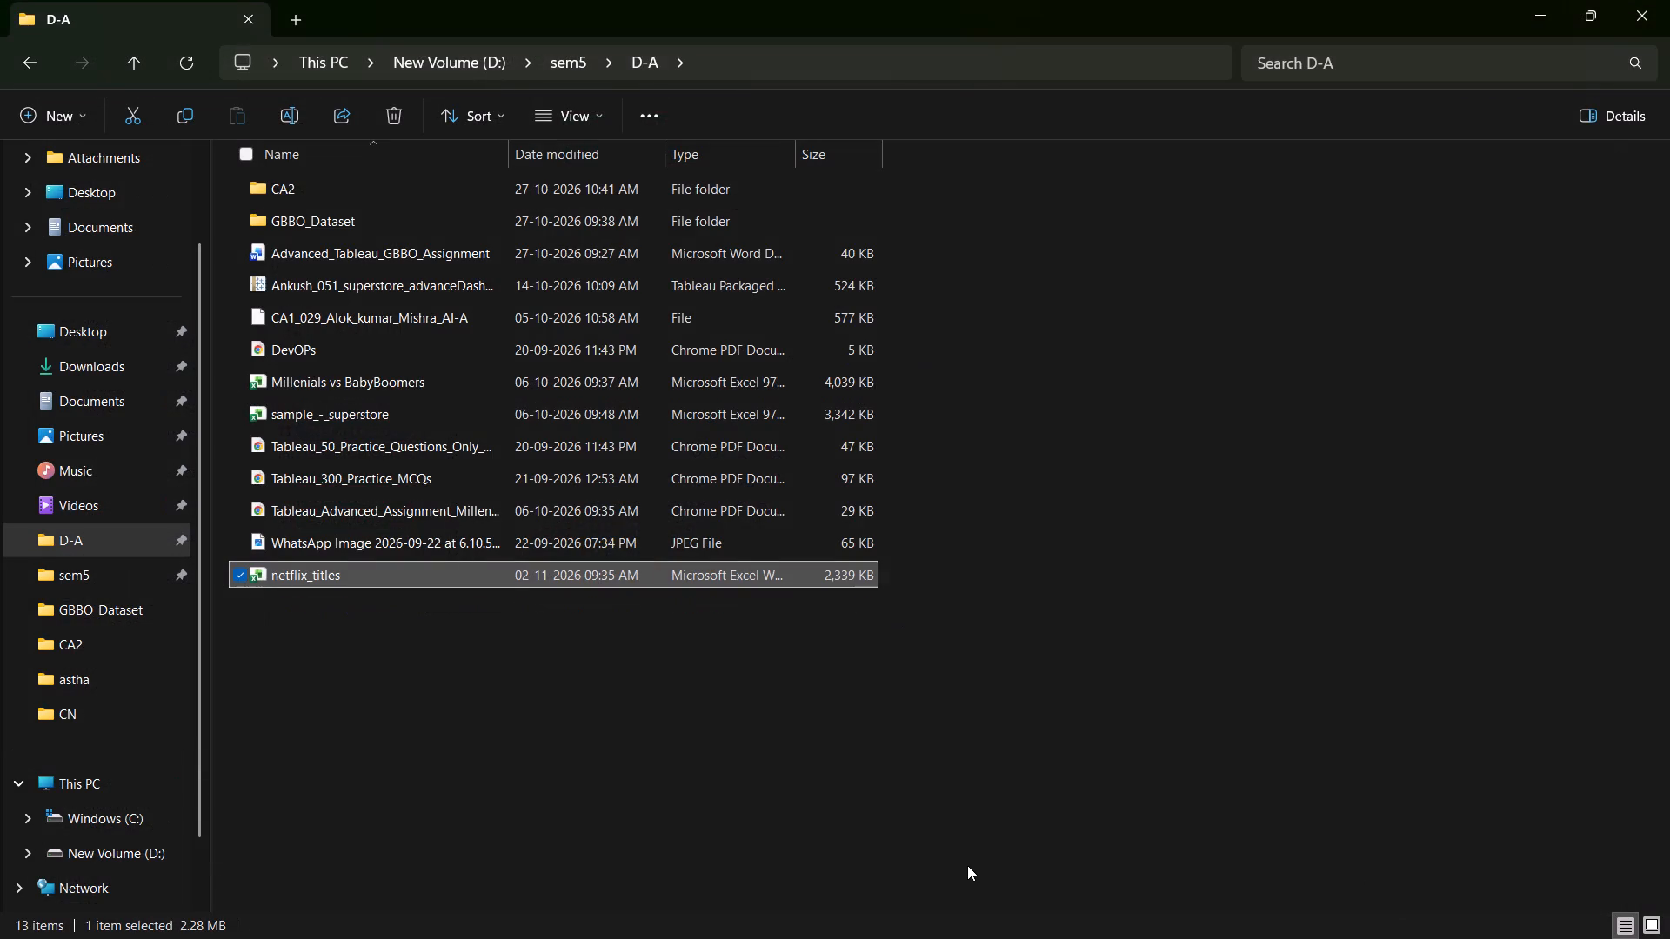
# Relaunch Tableau Public through the Windows search, closing the Chrome window in front of it.
pyautogui.click(967, 865)
pyautogui.press('t')
pyautogui.write('ab')
pyautogui.press('BackSpace')
pyautogui.press('BackSpace')
pyautogui.press('BackSpace')
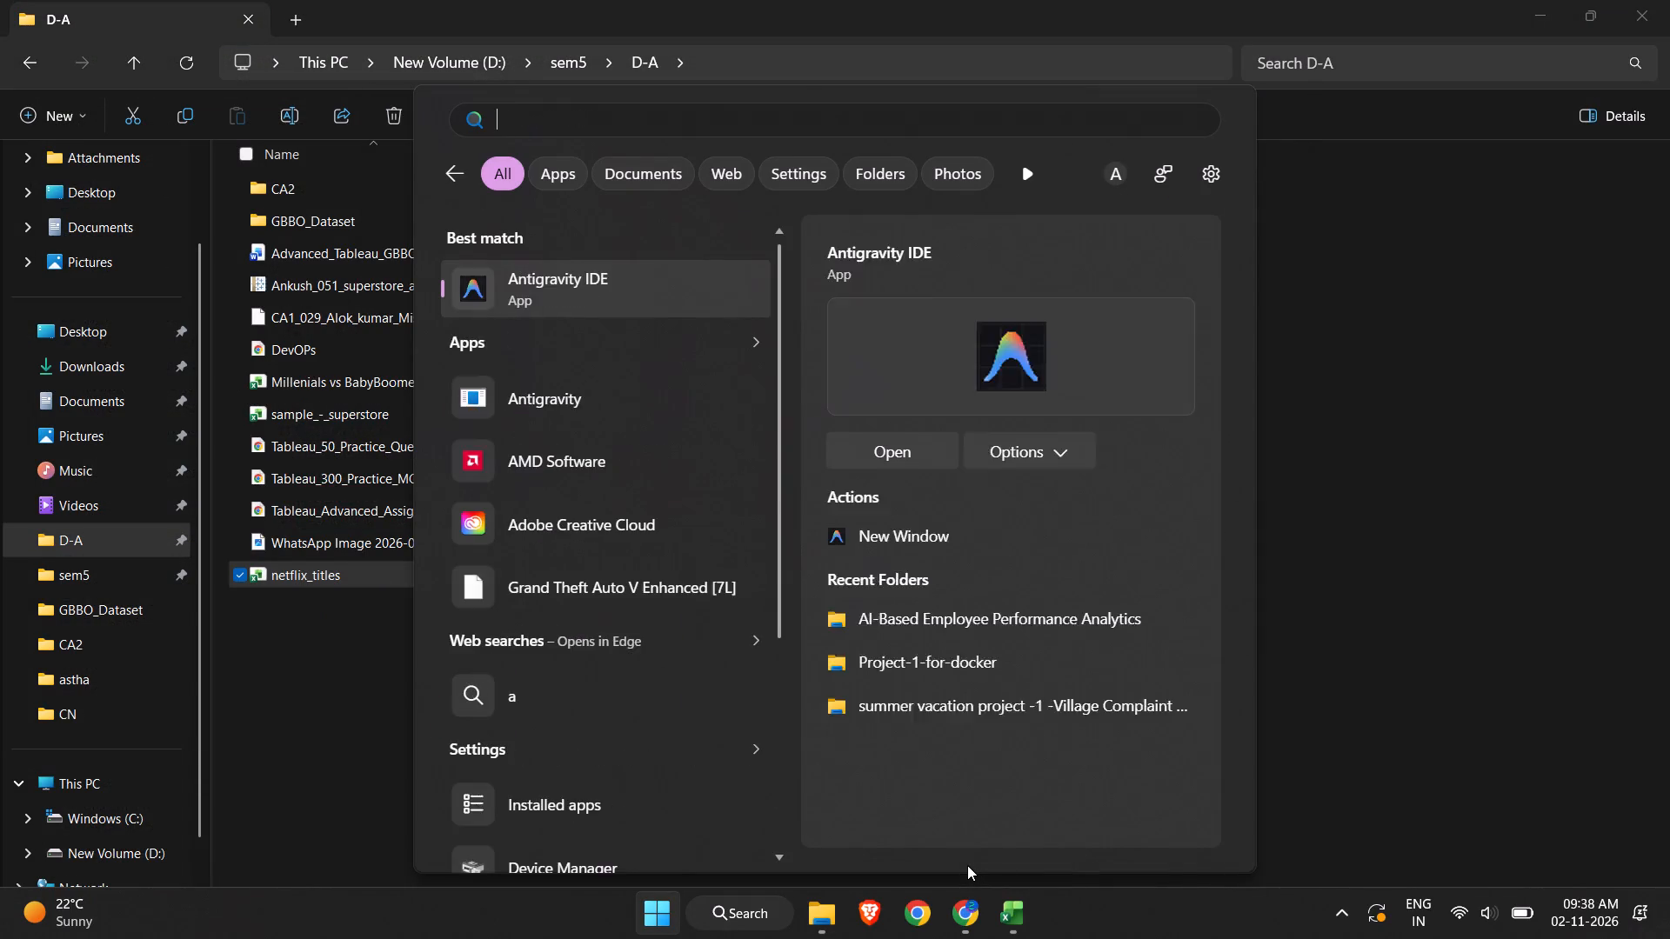
pyautogui.write('tabea')
pyautogui.press('BackSpace')
pyautogui.press('BackSpace')
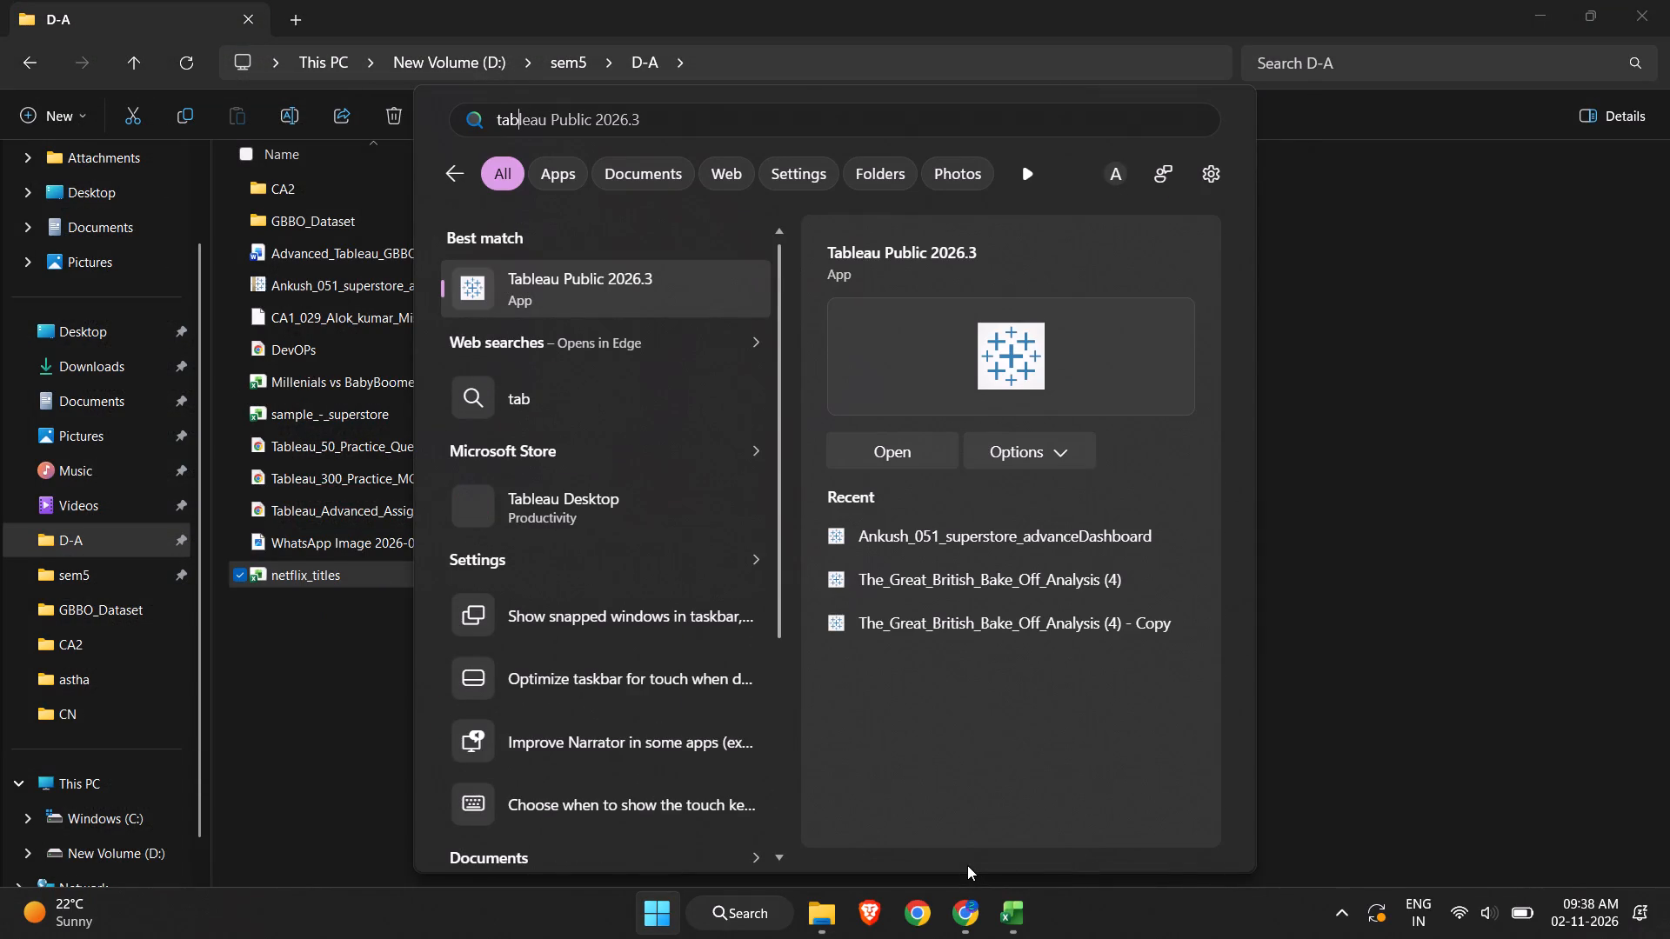
pyautogui.write('leay')
pyautogui.press('space')
pyautogui.press('BackSpace')
pyautogui.press('BackSpace')
pyautogui.press('u')
pyautogui.press('Return')
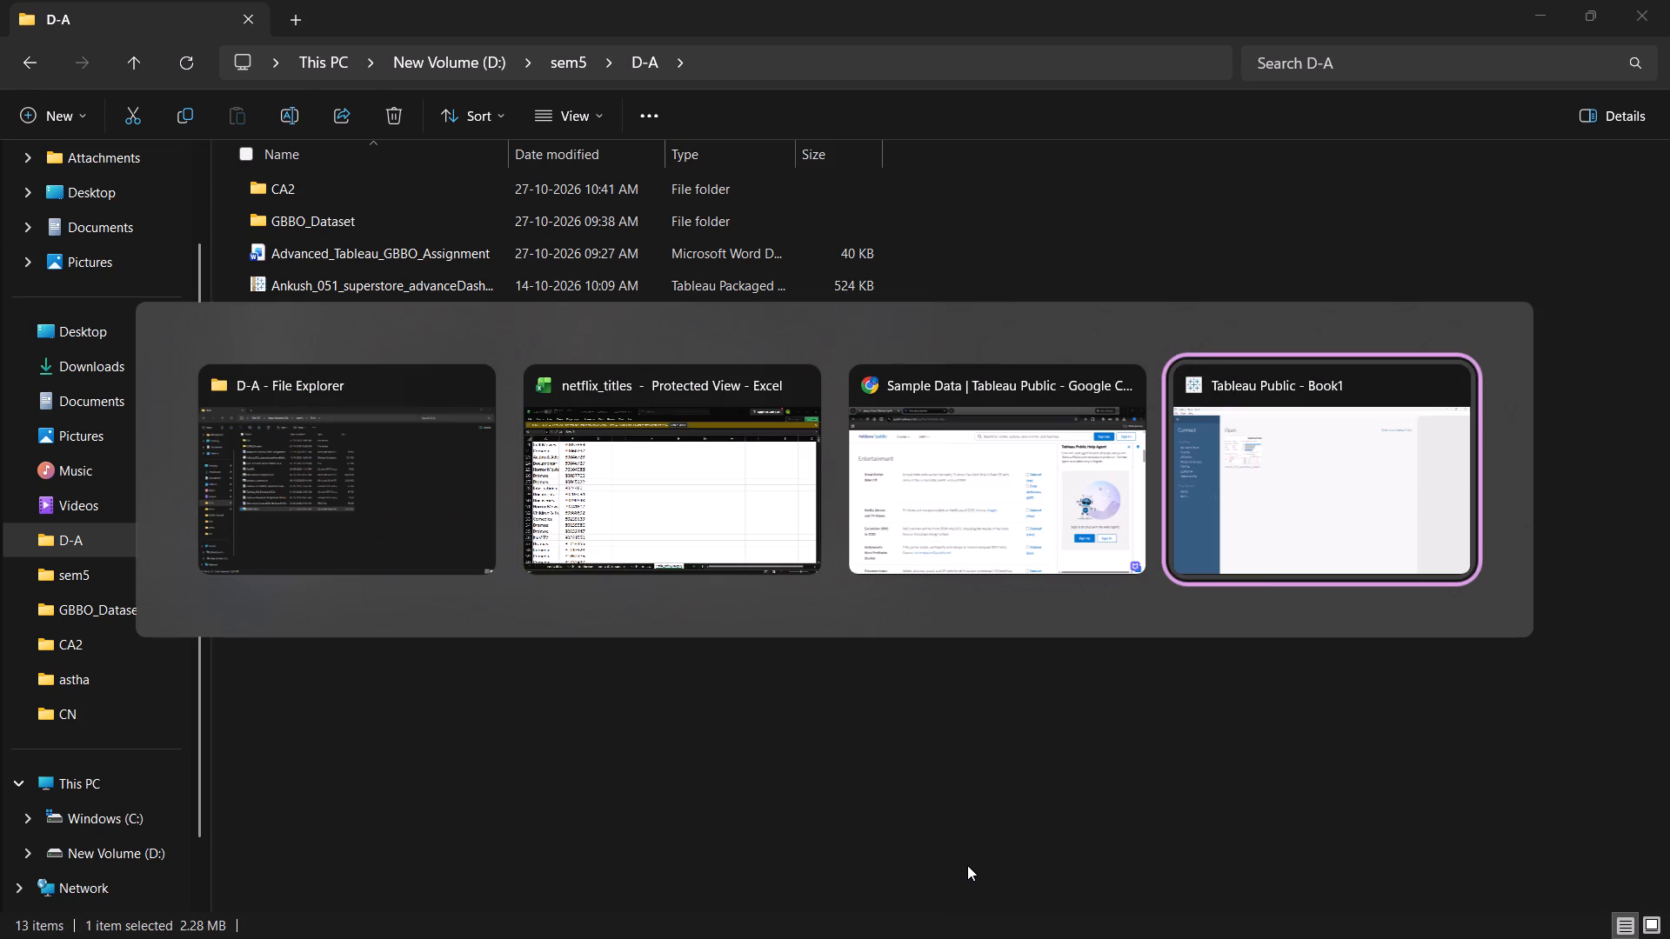
pyautogui.click(1667, 0)
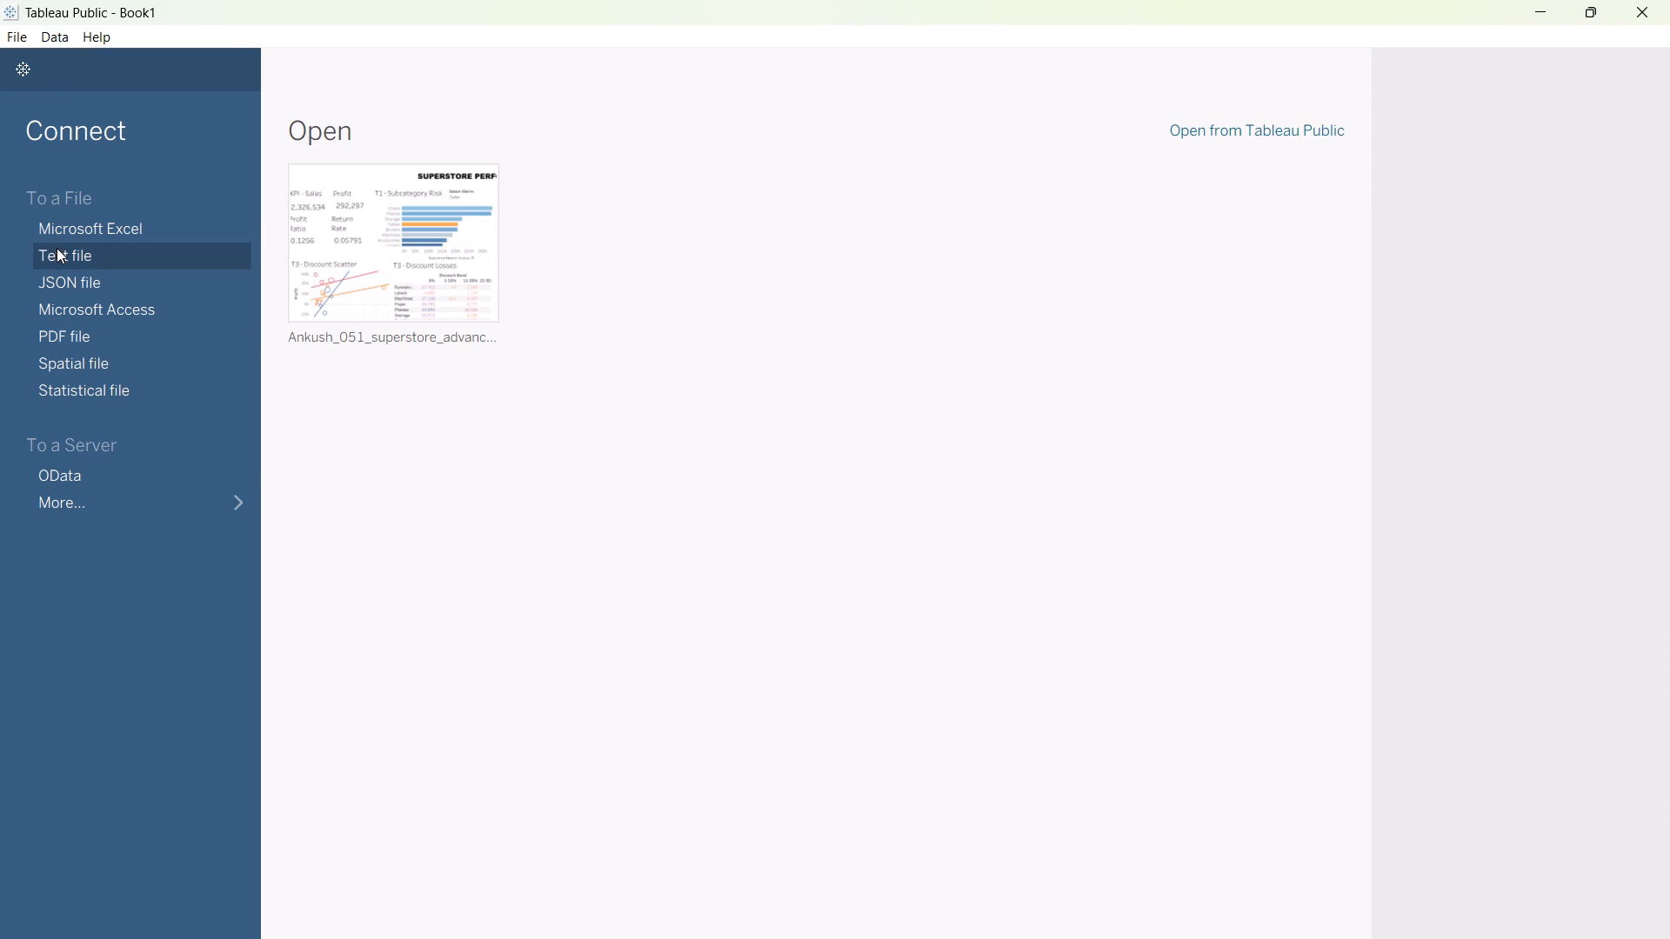
# Connect to the netflix_titles Excel workbook in the D-A folder as the data source.
pyautogui.click(76, 219)
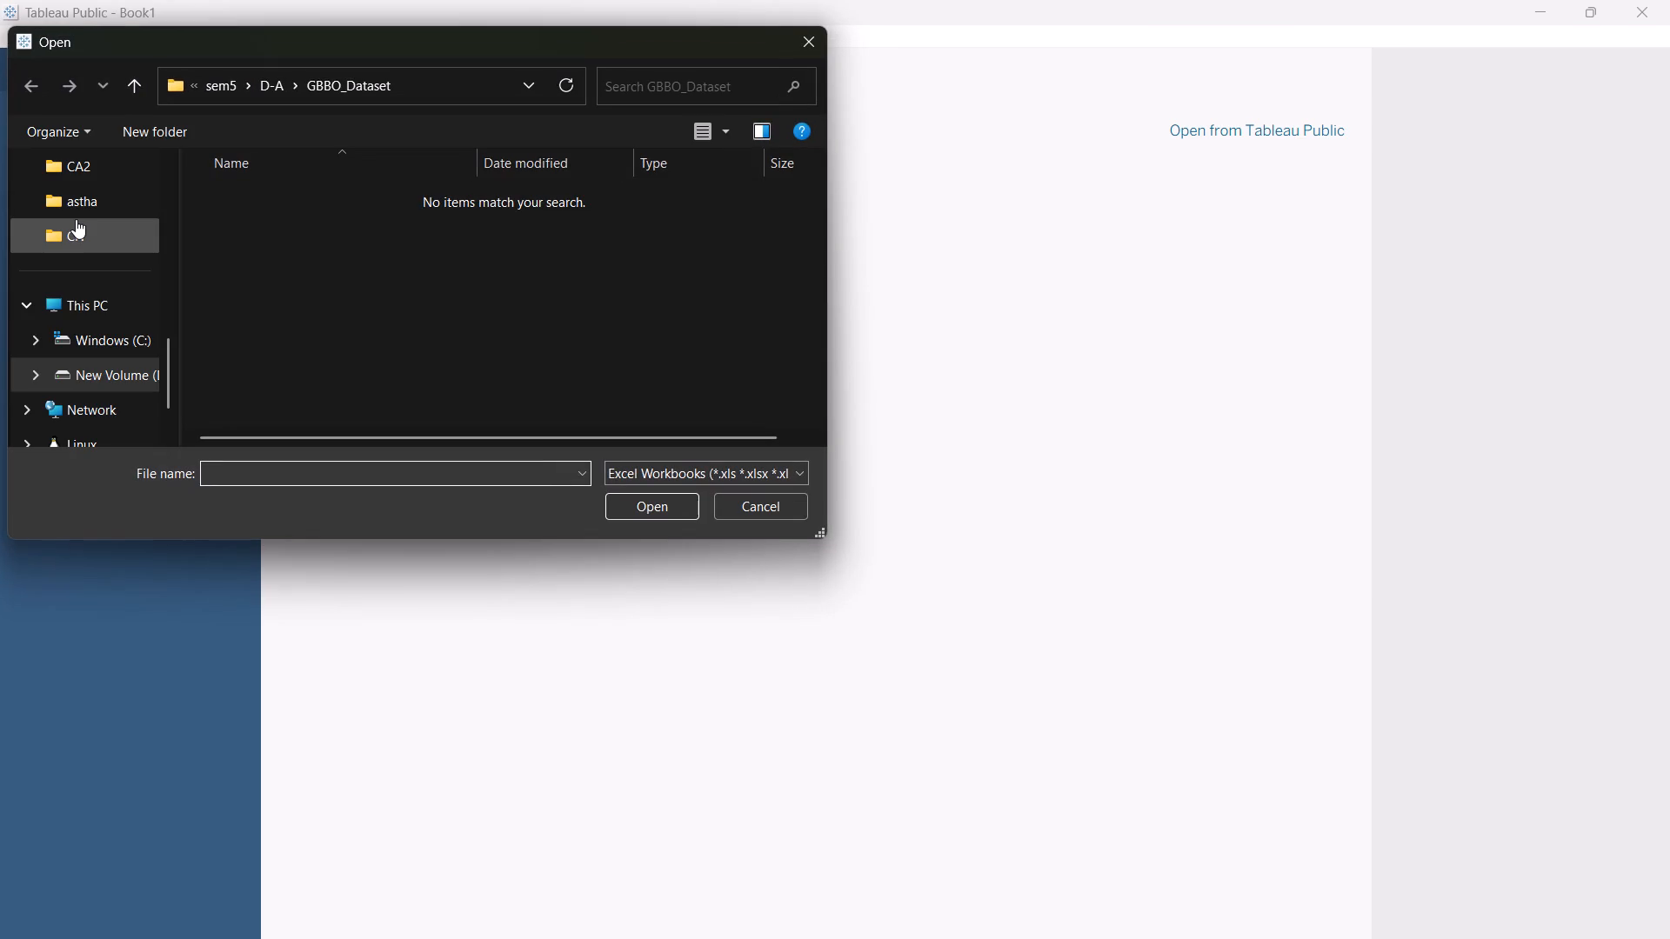
pyautogui.scroll(1, 70, 211)
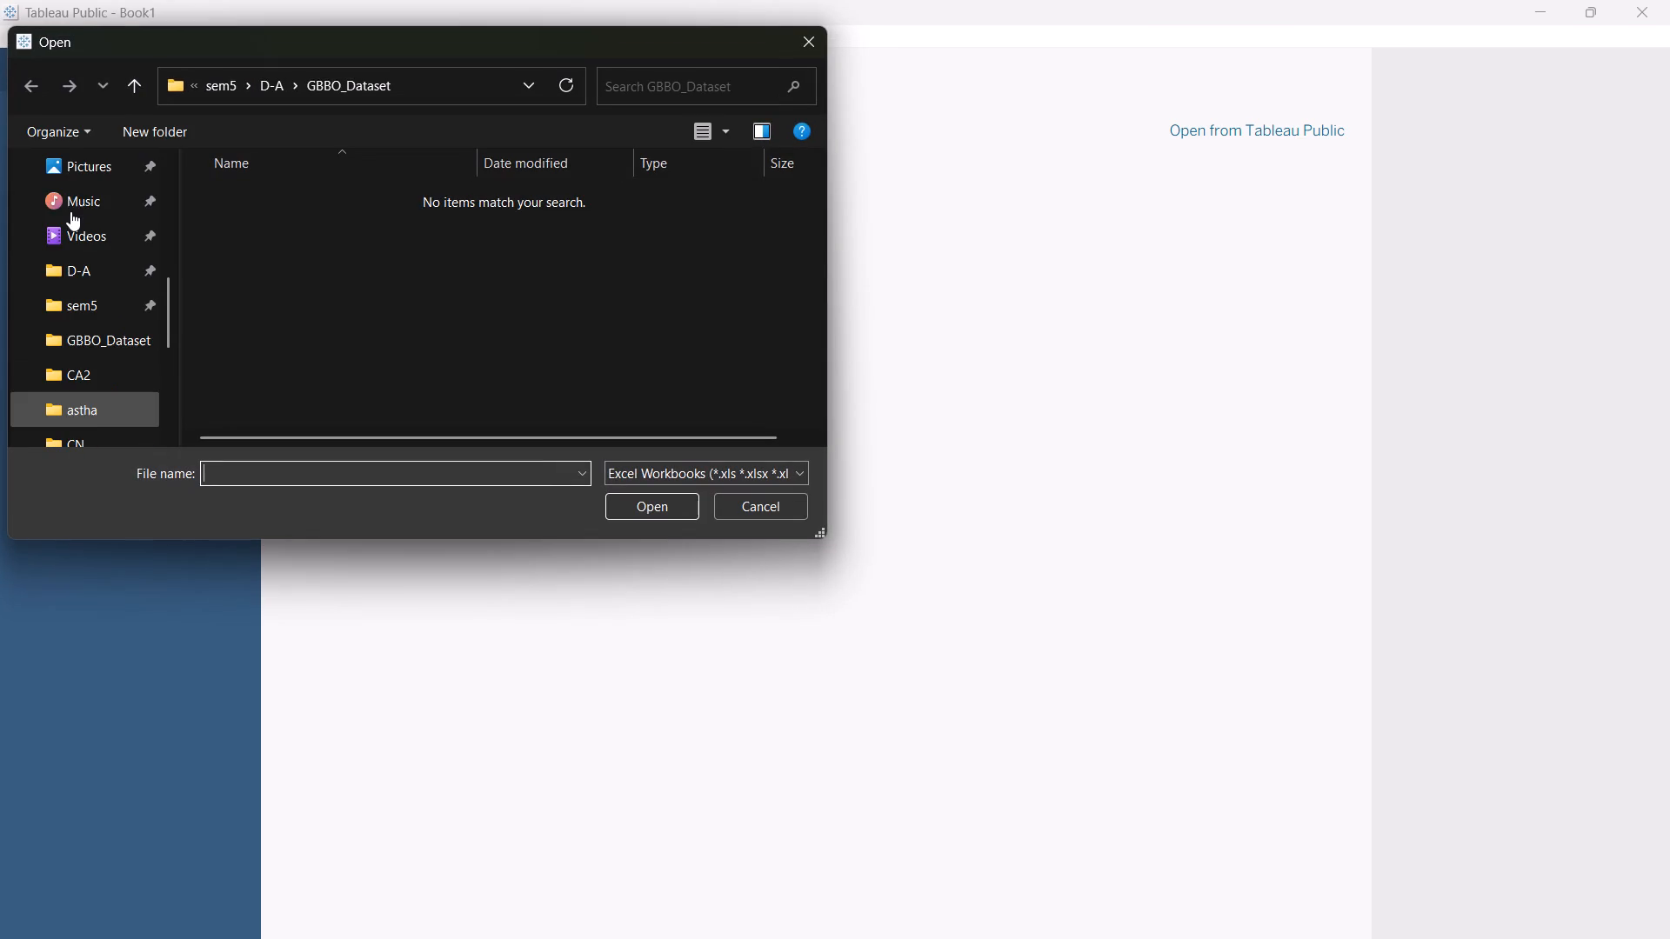
pyautogui.scroll(1, 70, 211)
pyautogui.doubleClick(71, 276)
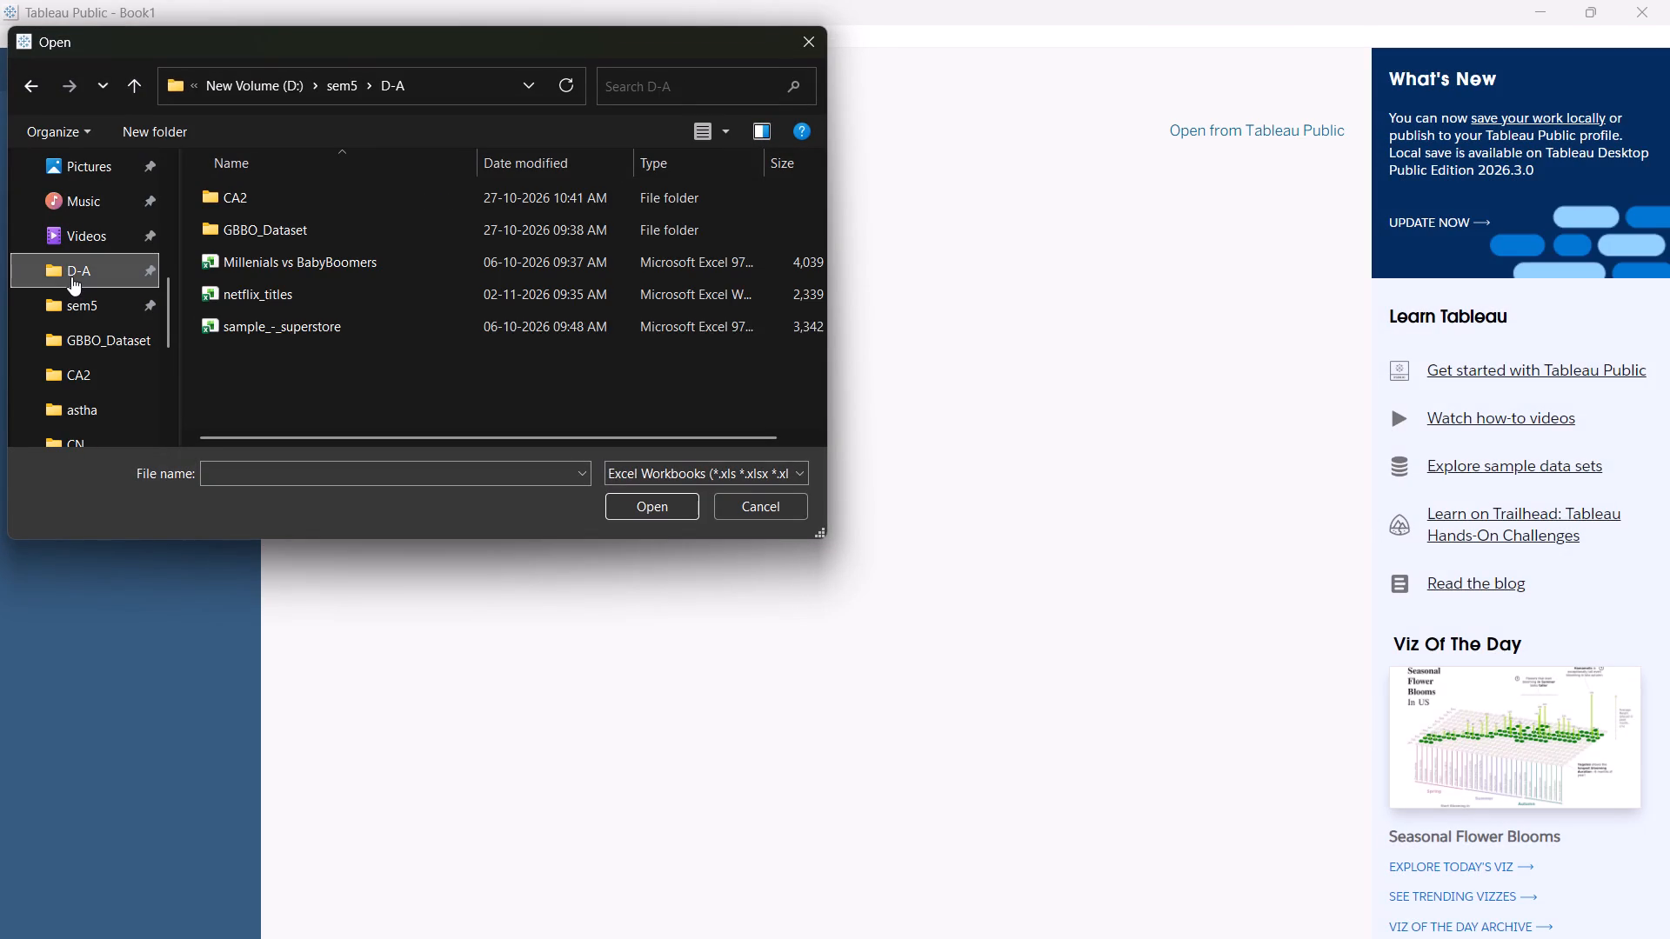
pyautogui.click(270, 300)
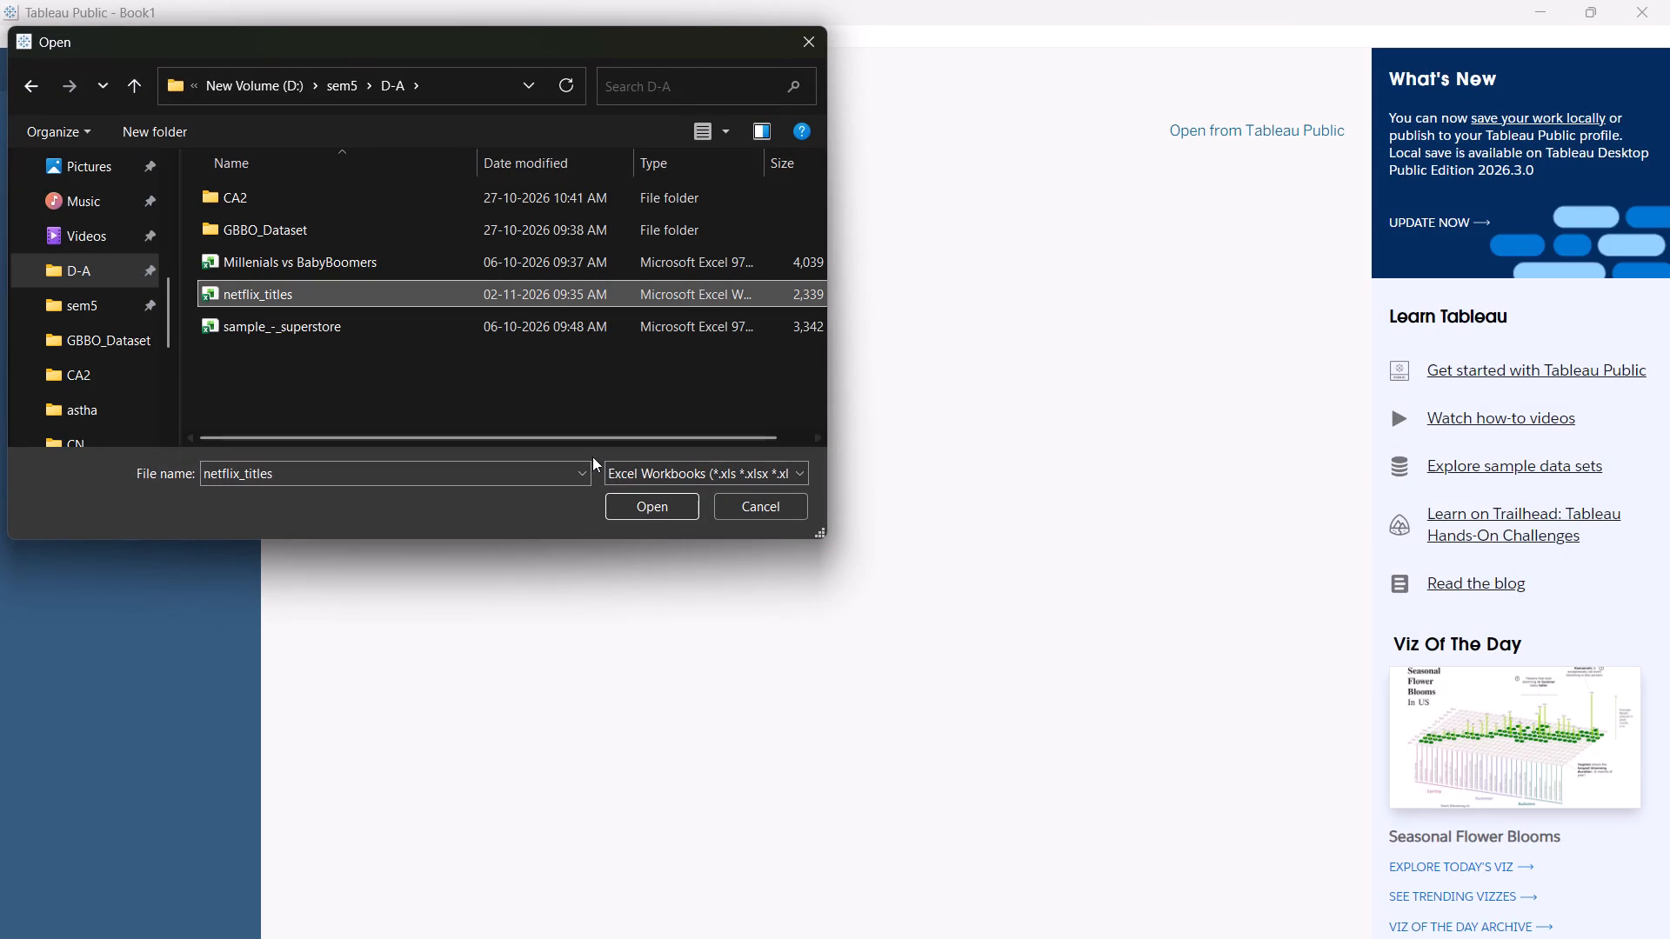
pyautogui.click(638, 502)
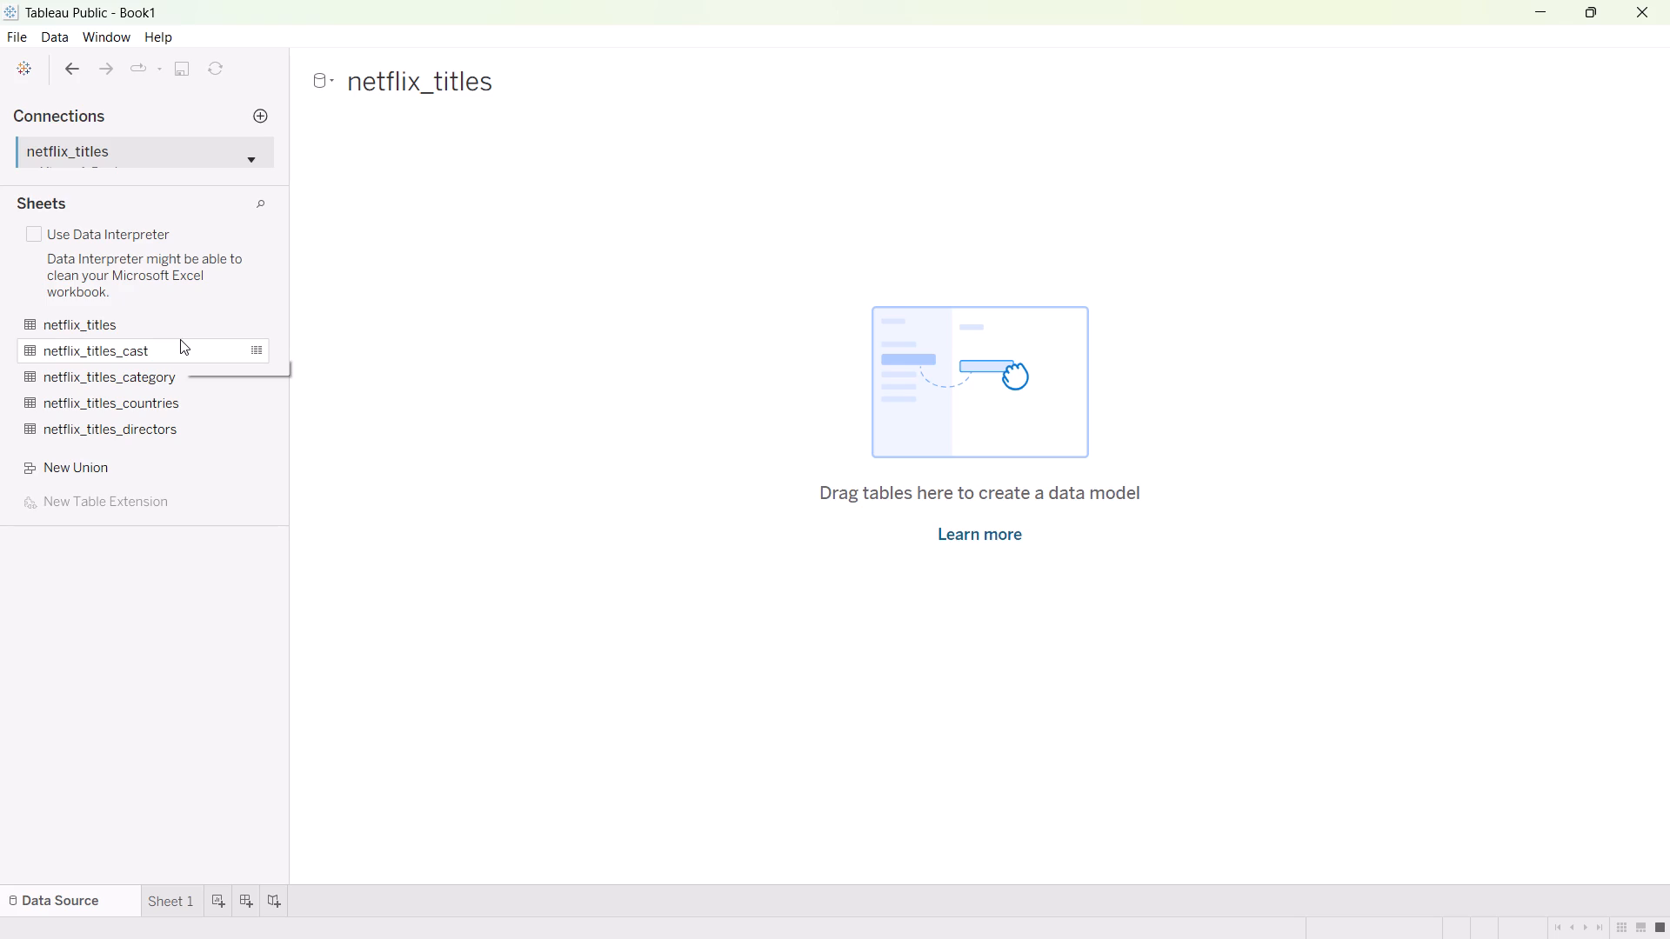
# Preview the data of the netflix_titles sheet, examine its columns from date_added to type, and close the preview.
pyautogui.click(137, 336)
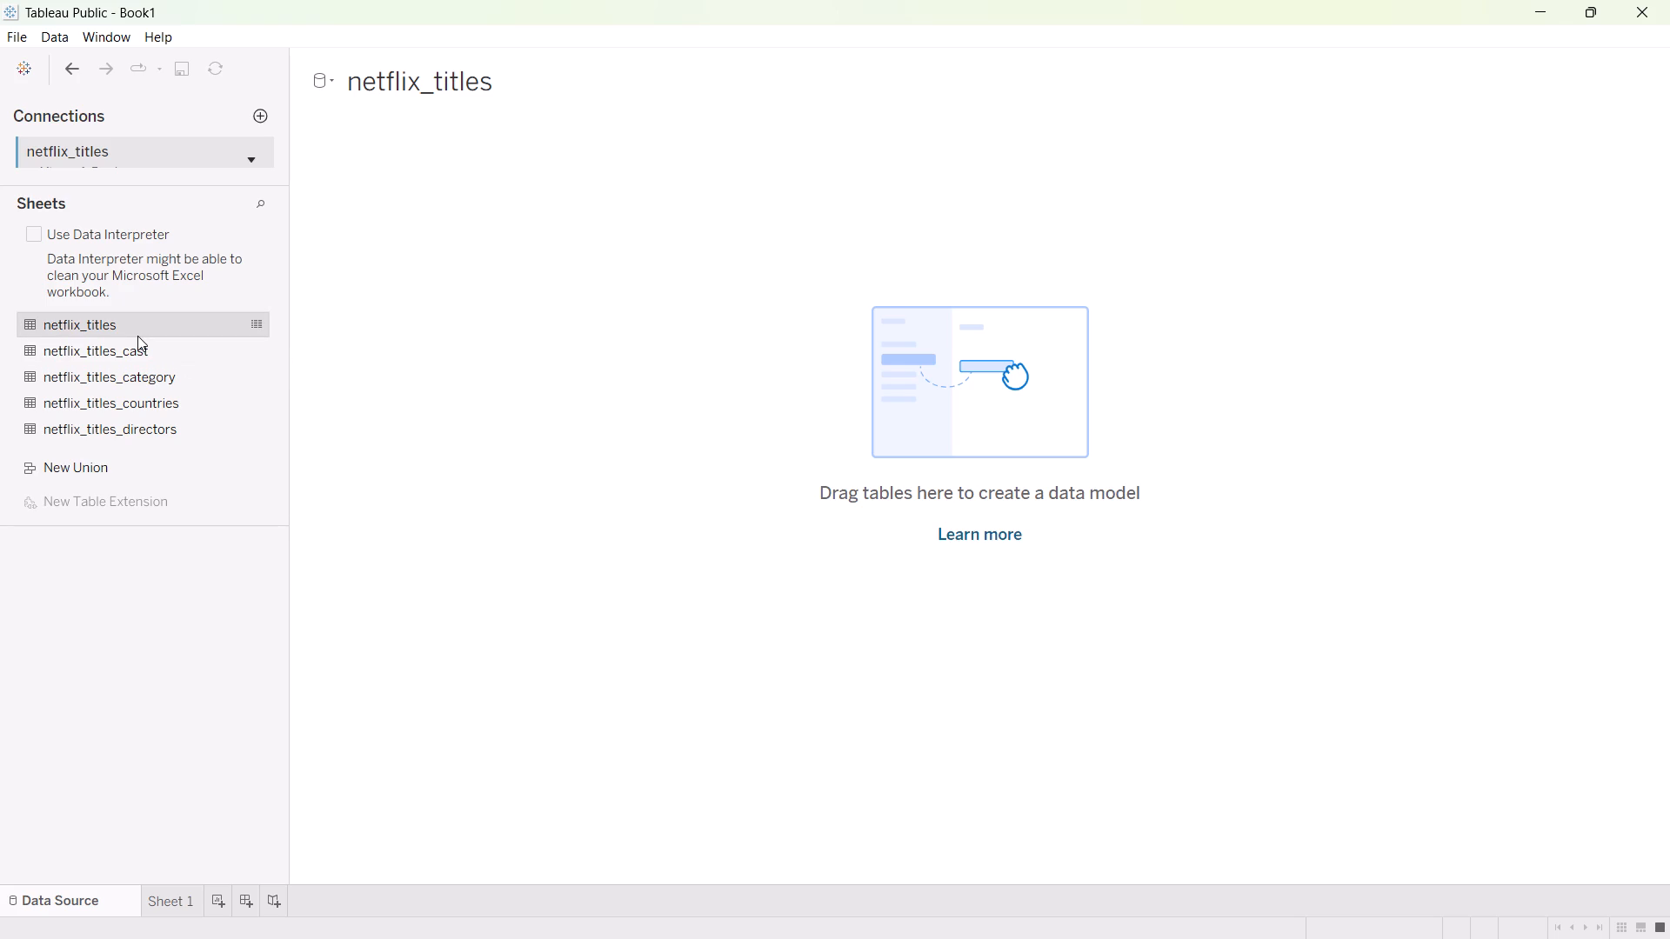
pyautogui.click(28, 323)
pyautogui.click(254, 330)
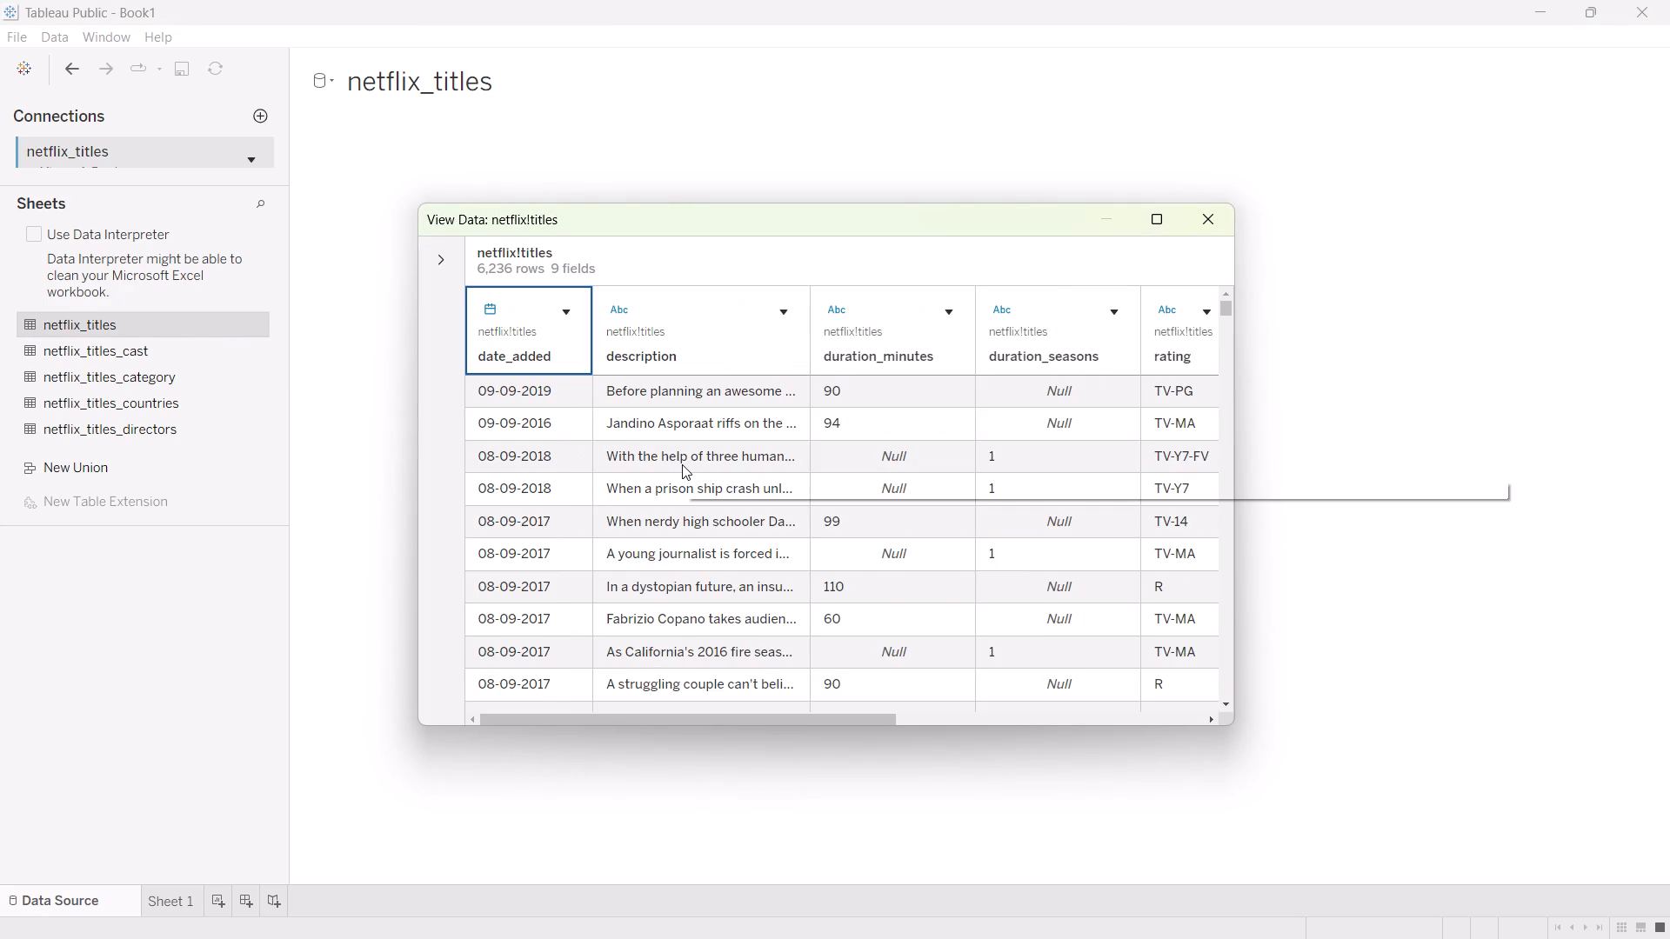
pyautogui.scroll(13, 682, 464)
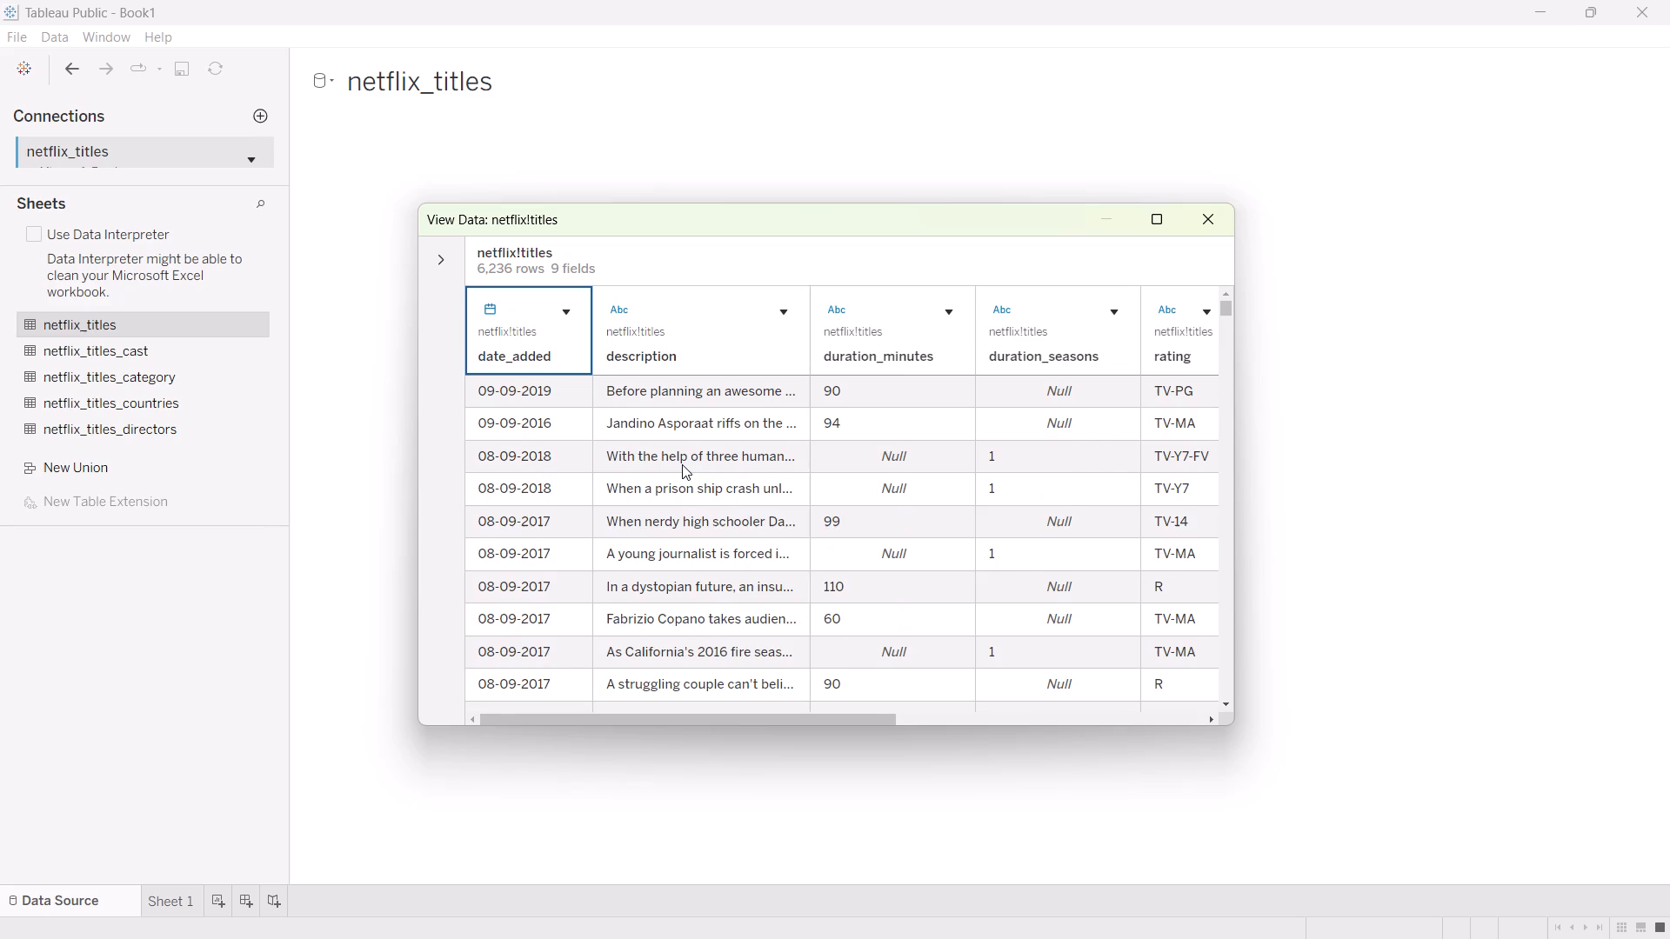
pyautogui.hscroll(-2, 682, 464)
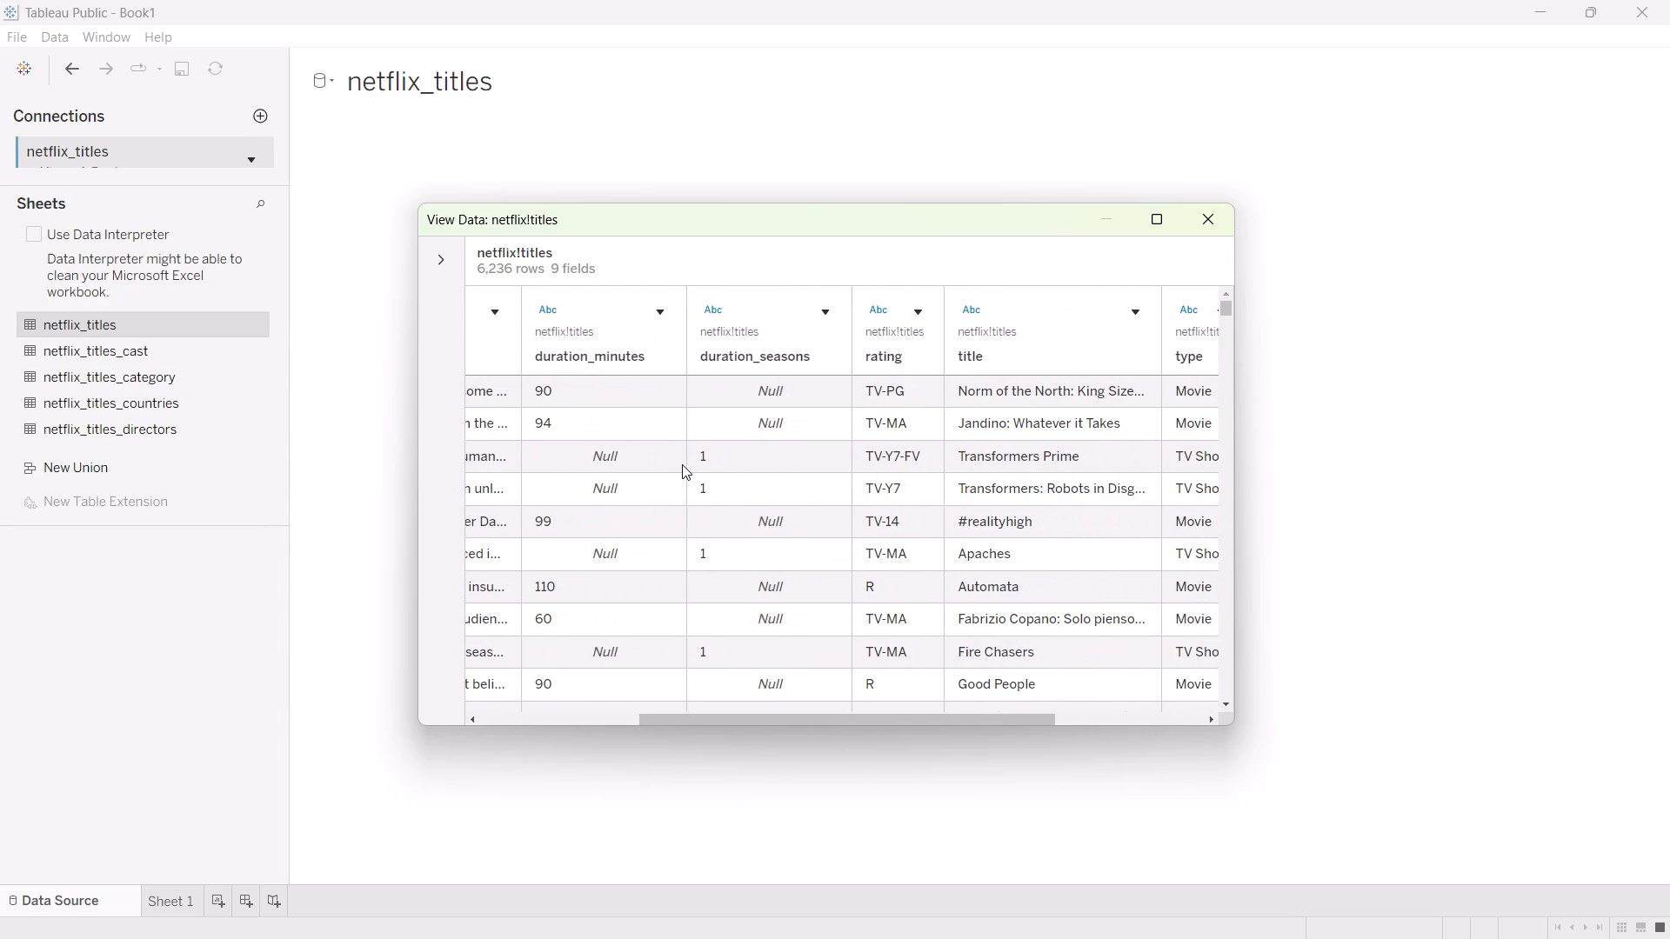
pyautogui.hscroll(-5, 682, 464)
pyautogui.hscroll(11, 682, 464)
pyautogui.hscroll(1, 584, 449)
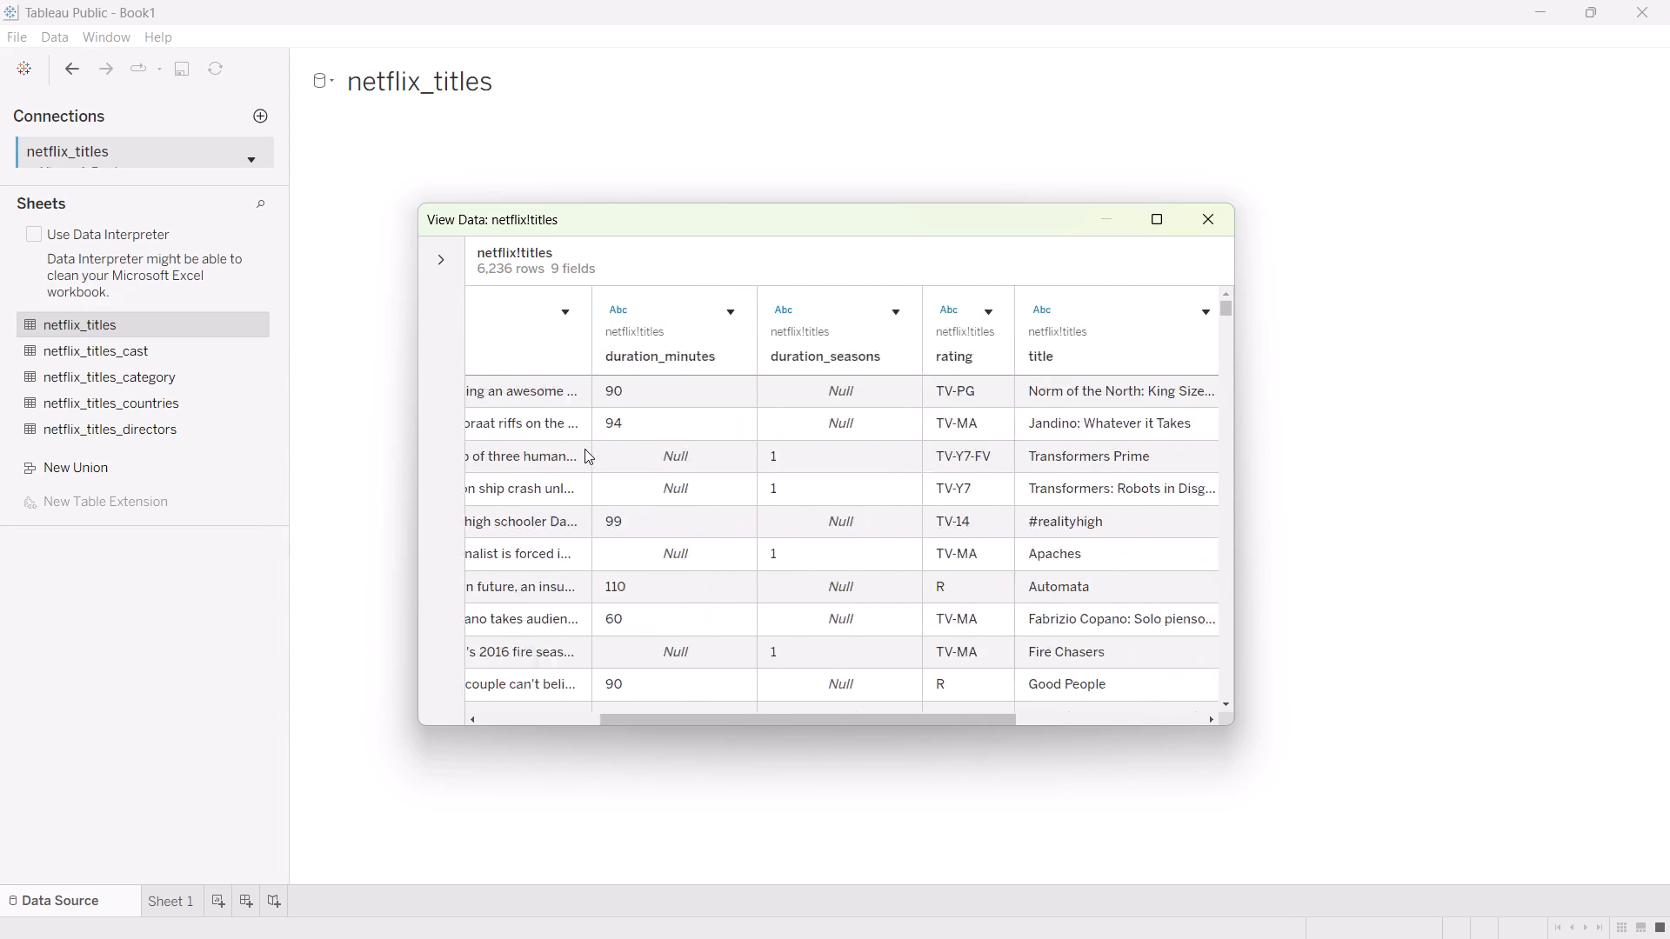
pyautogui.hscroll(3, 584, 449)
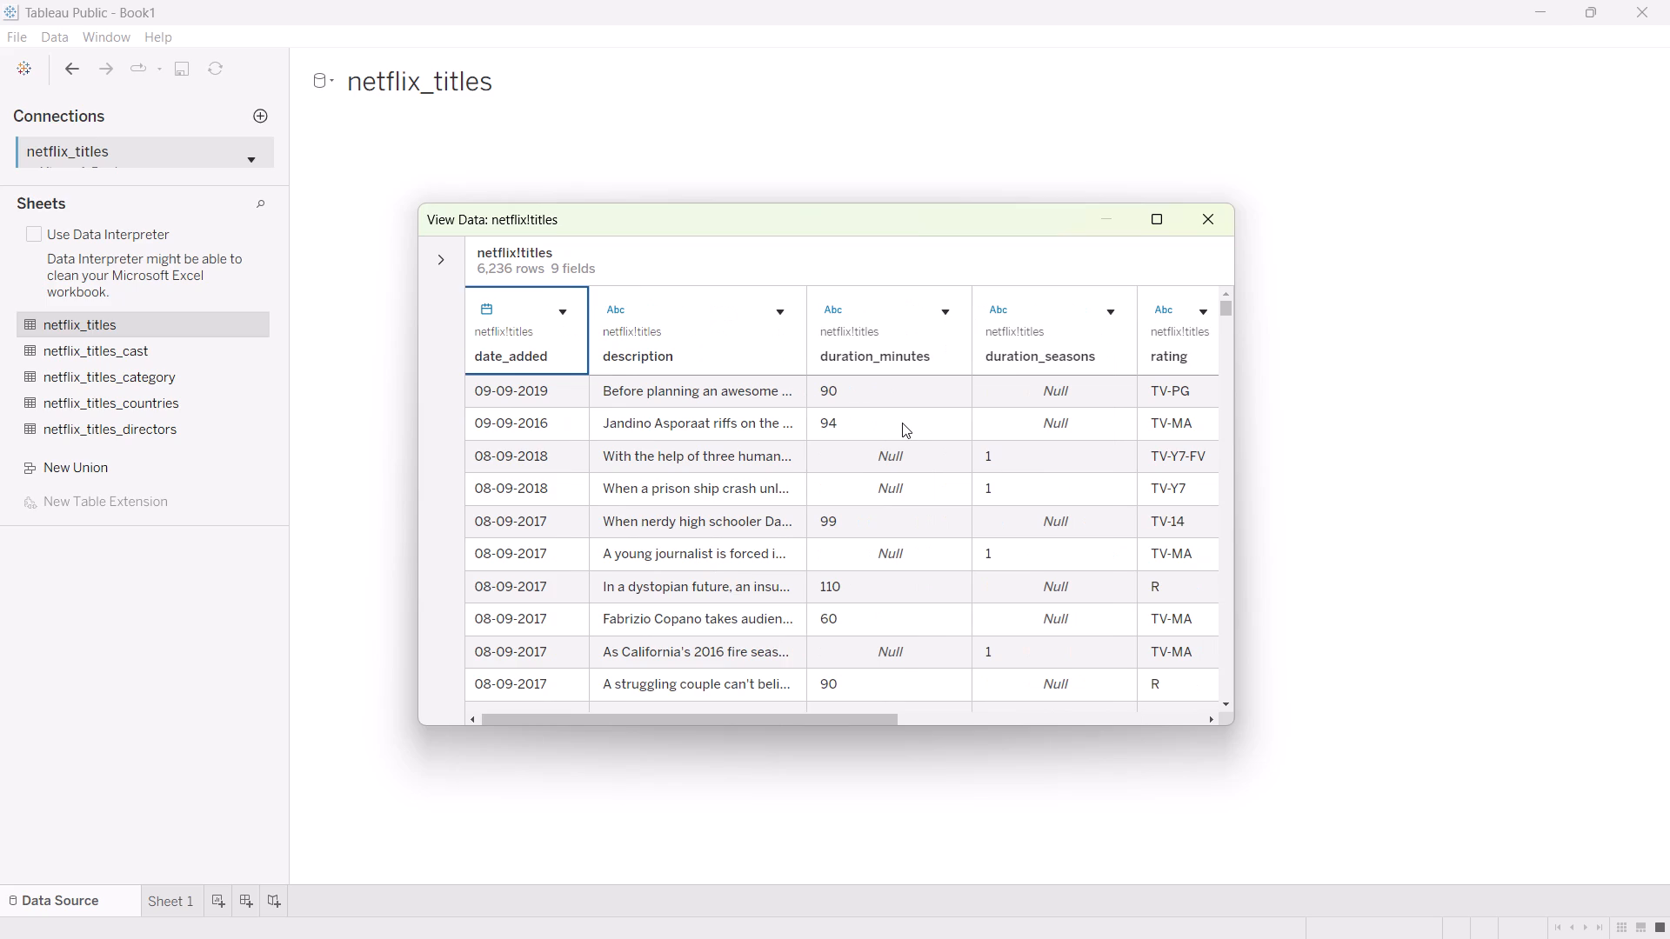
pyautogui.hscroll(-1, 902, 423)
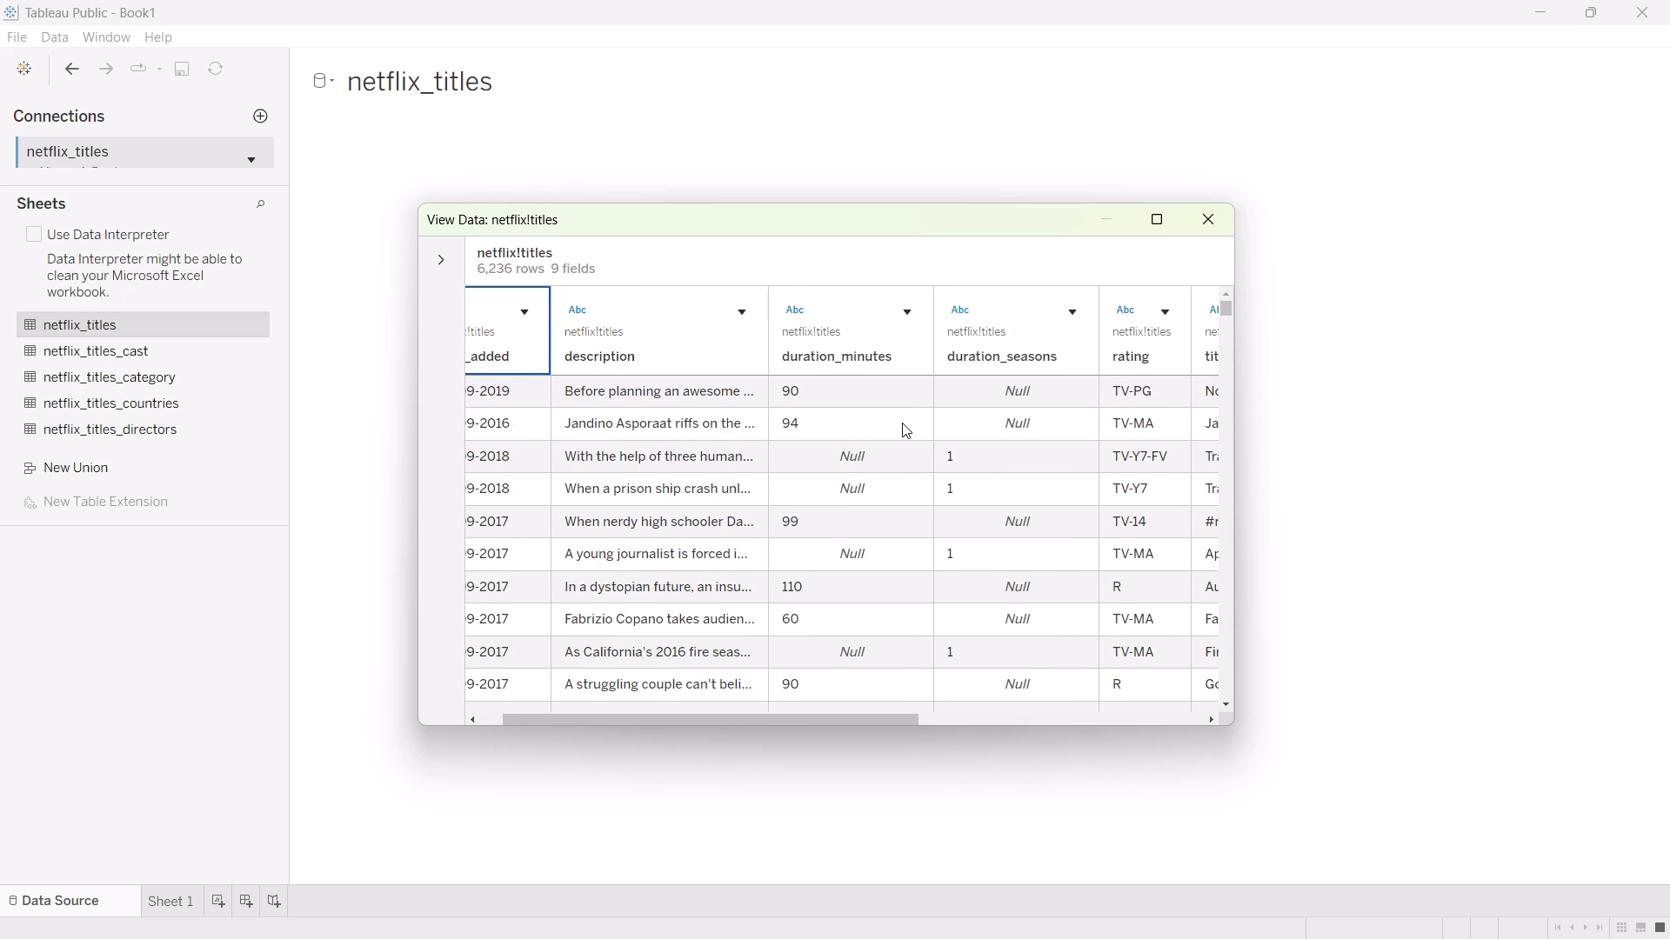
pyautogui.hscroll(-1, 902, 423)
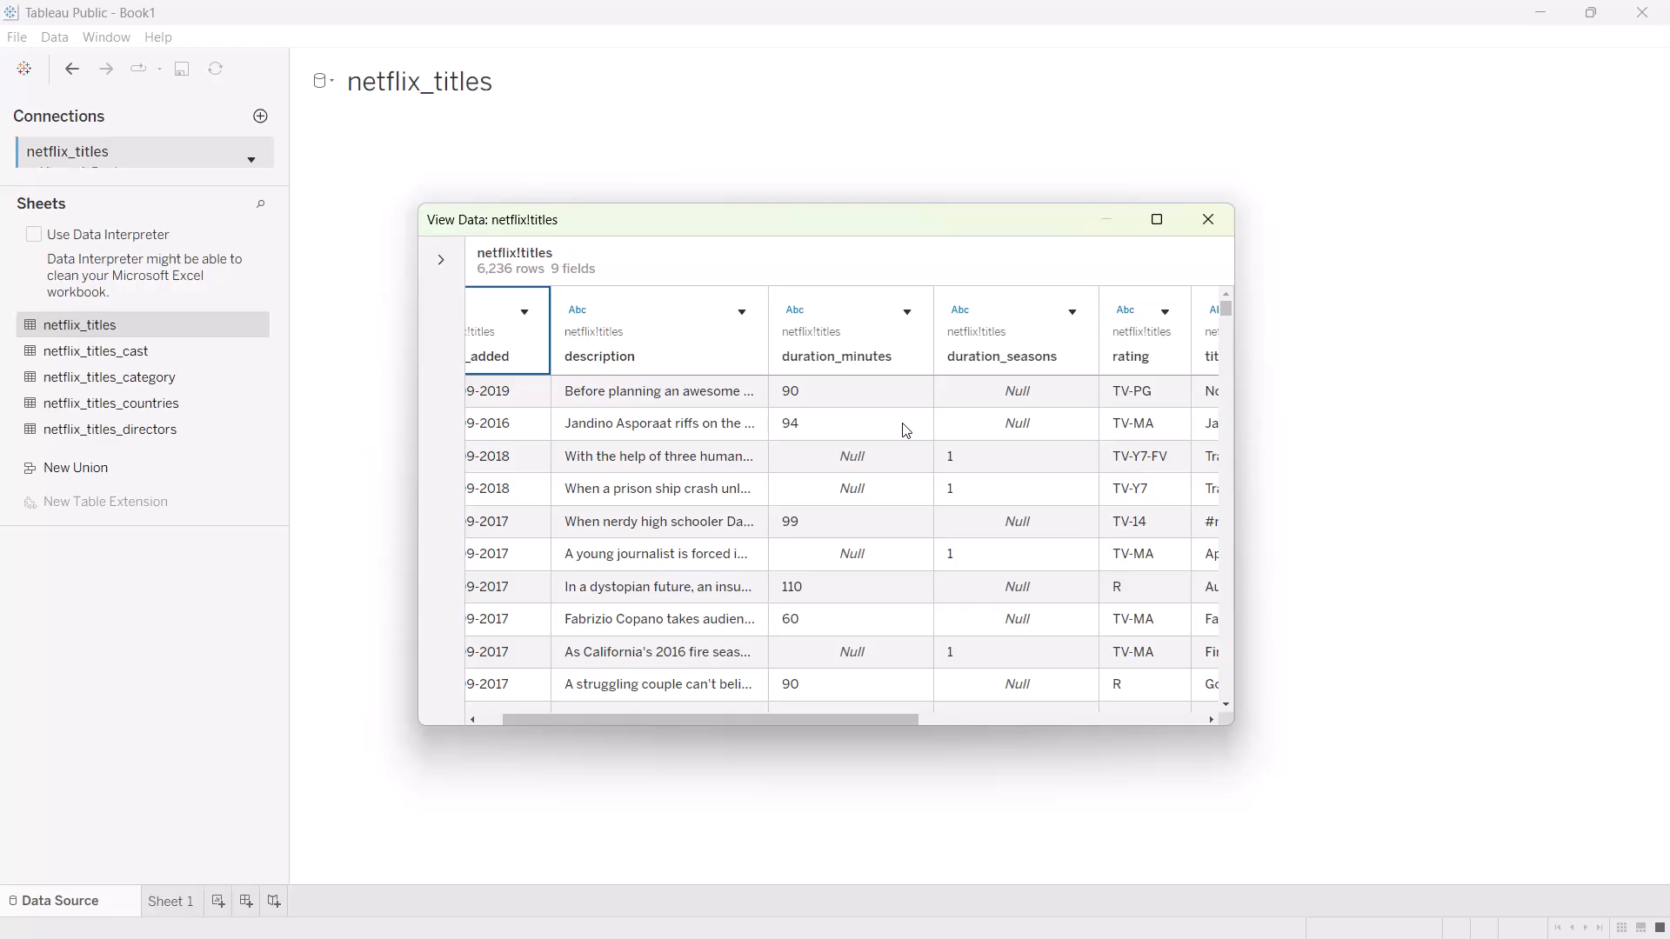
pyautogui.hscroll(2, 902, 423)
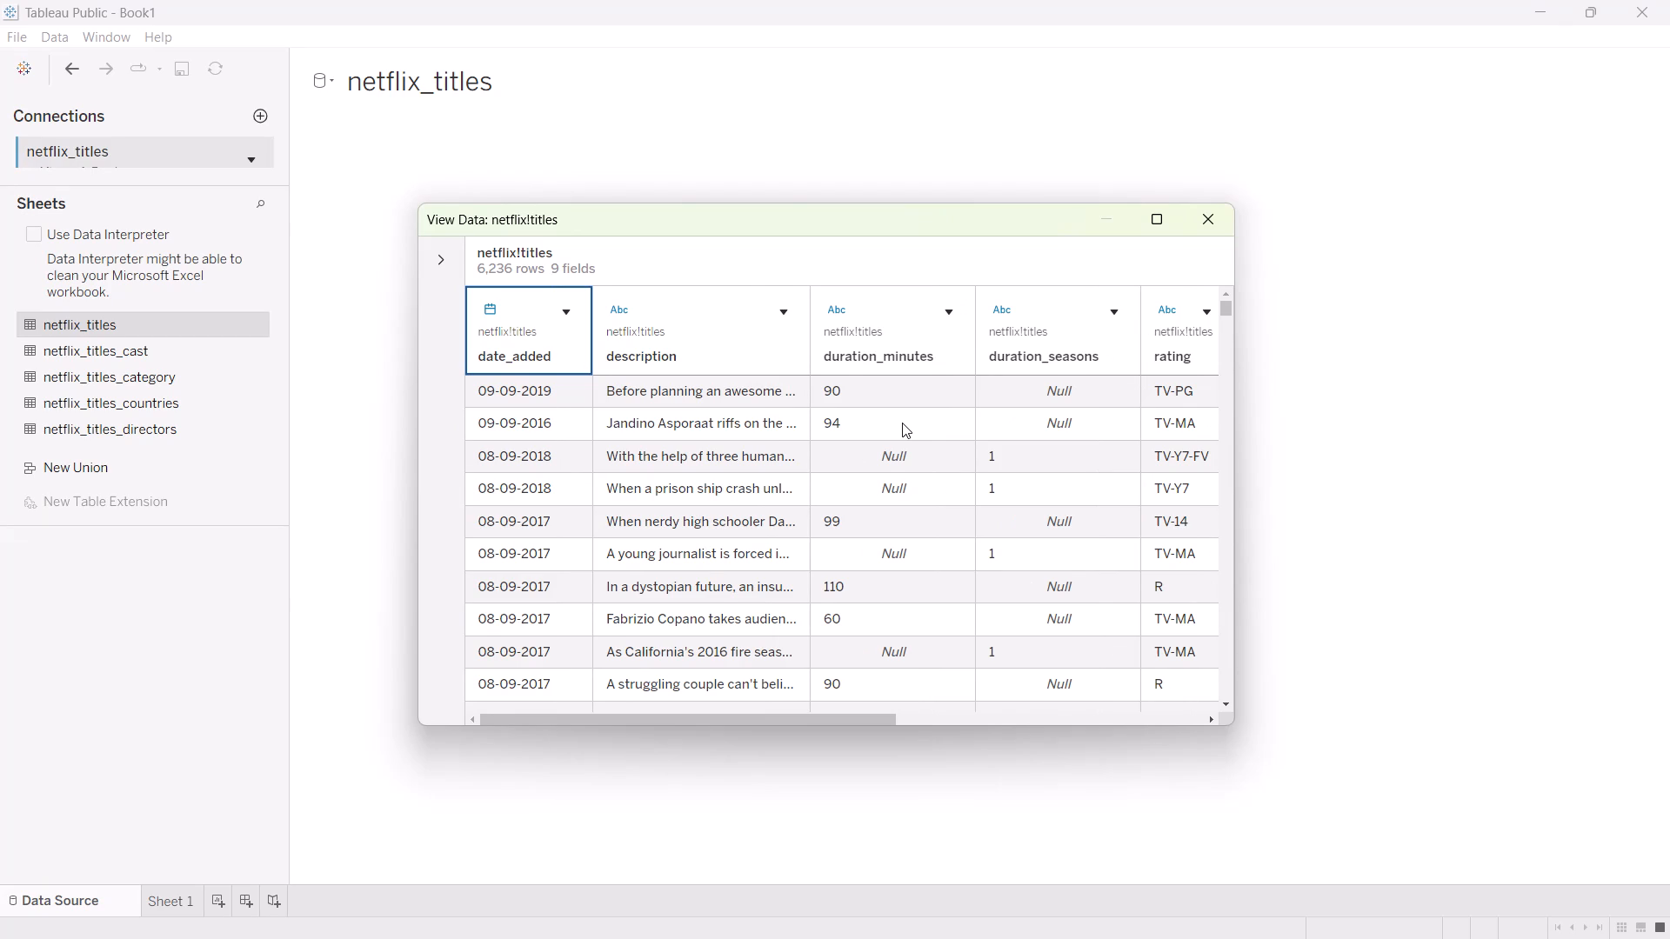
pyautogui.click(1199, 212)
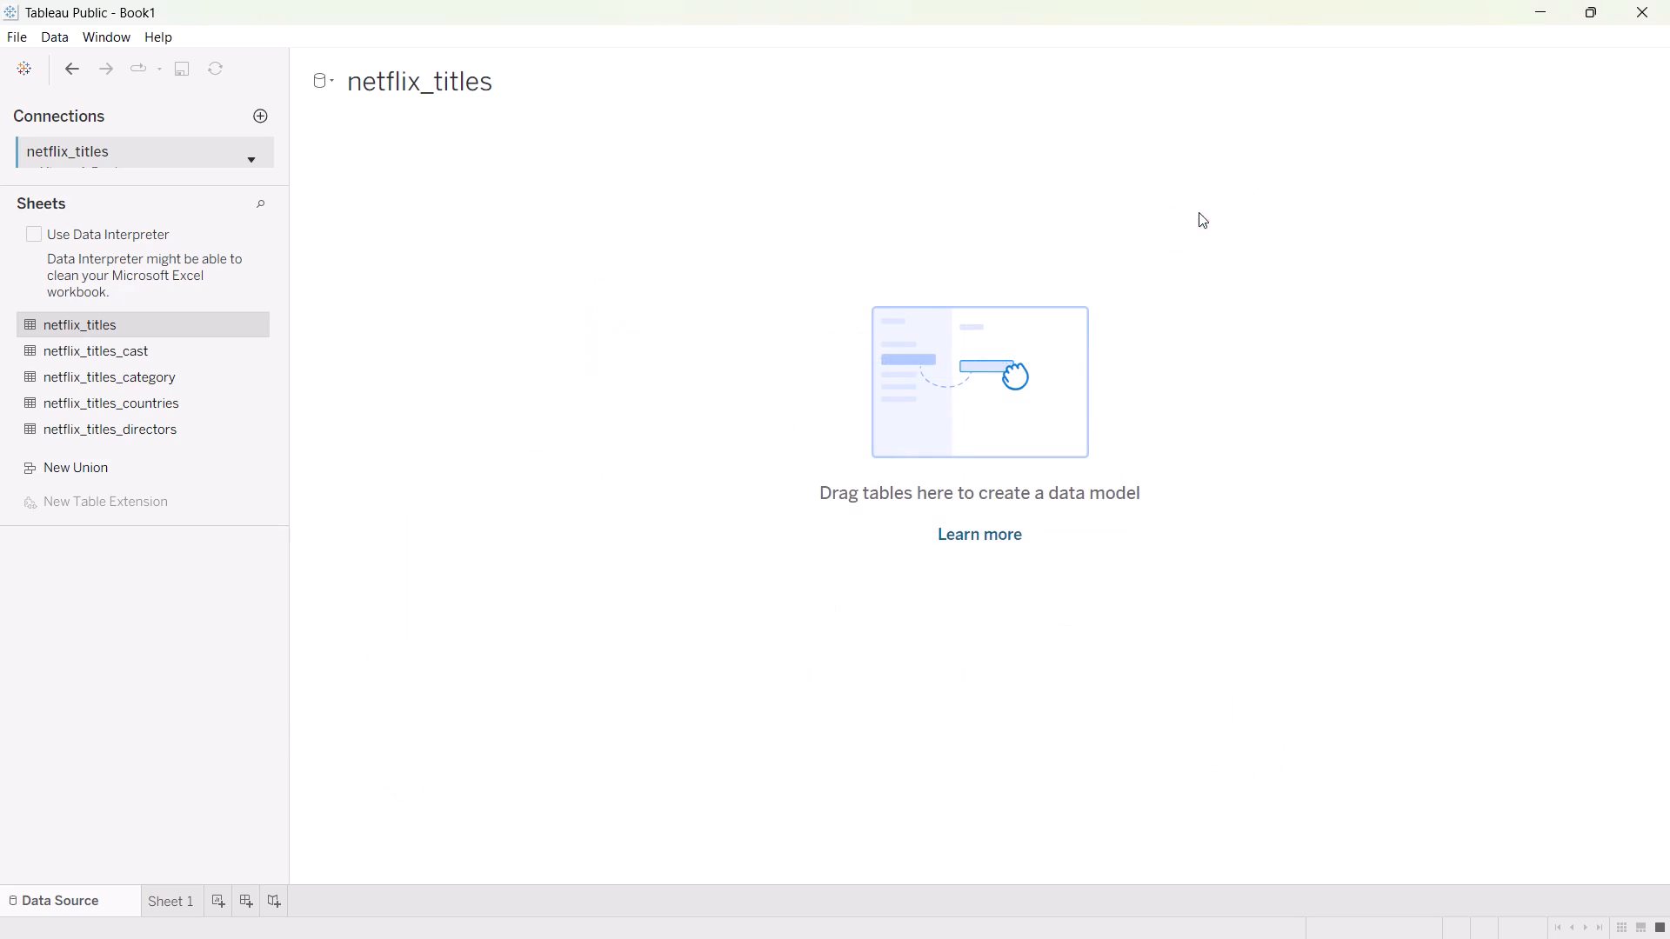
# Build the data model as one chain of related tables: netflix_titles, netflix_titles_cast, netflix_titles_category, netflix_titles_countries and netflix_titles_directors.
pyautogui.moveTo(222, 319); pyautogui.dragTo(406, 409)
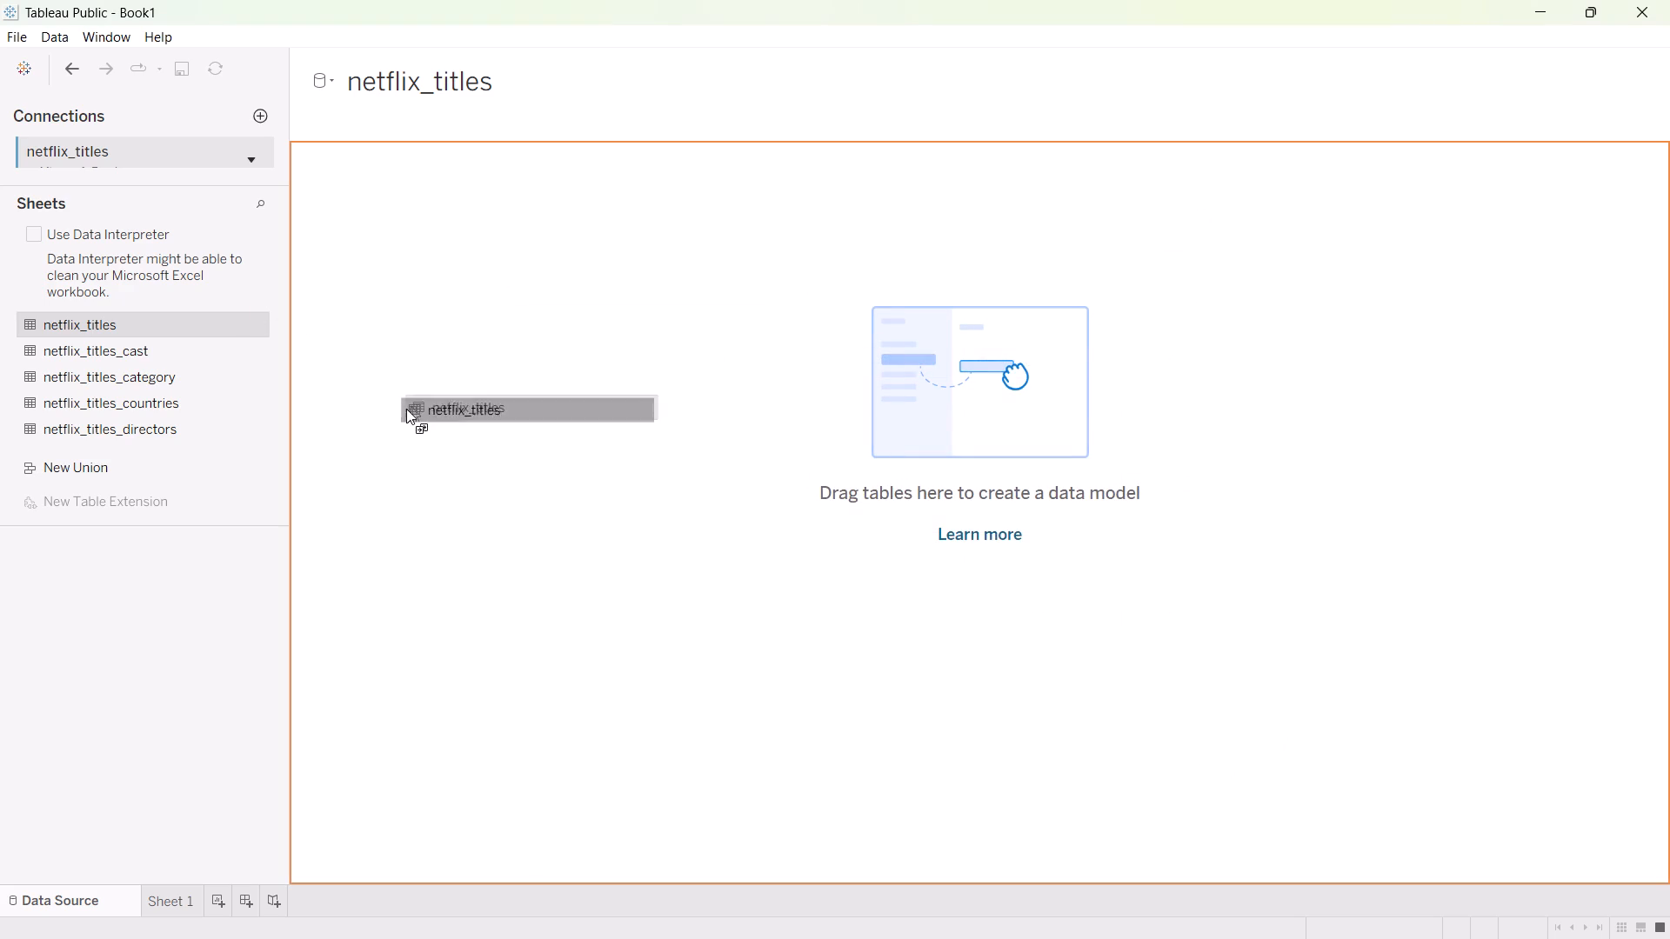
pyautogui.moveTo(406, 409); pyautogui.dragTo(403, 410)
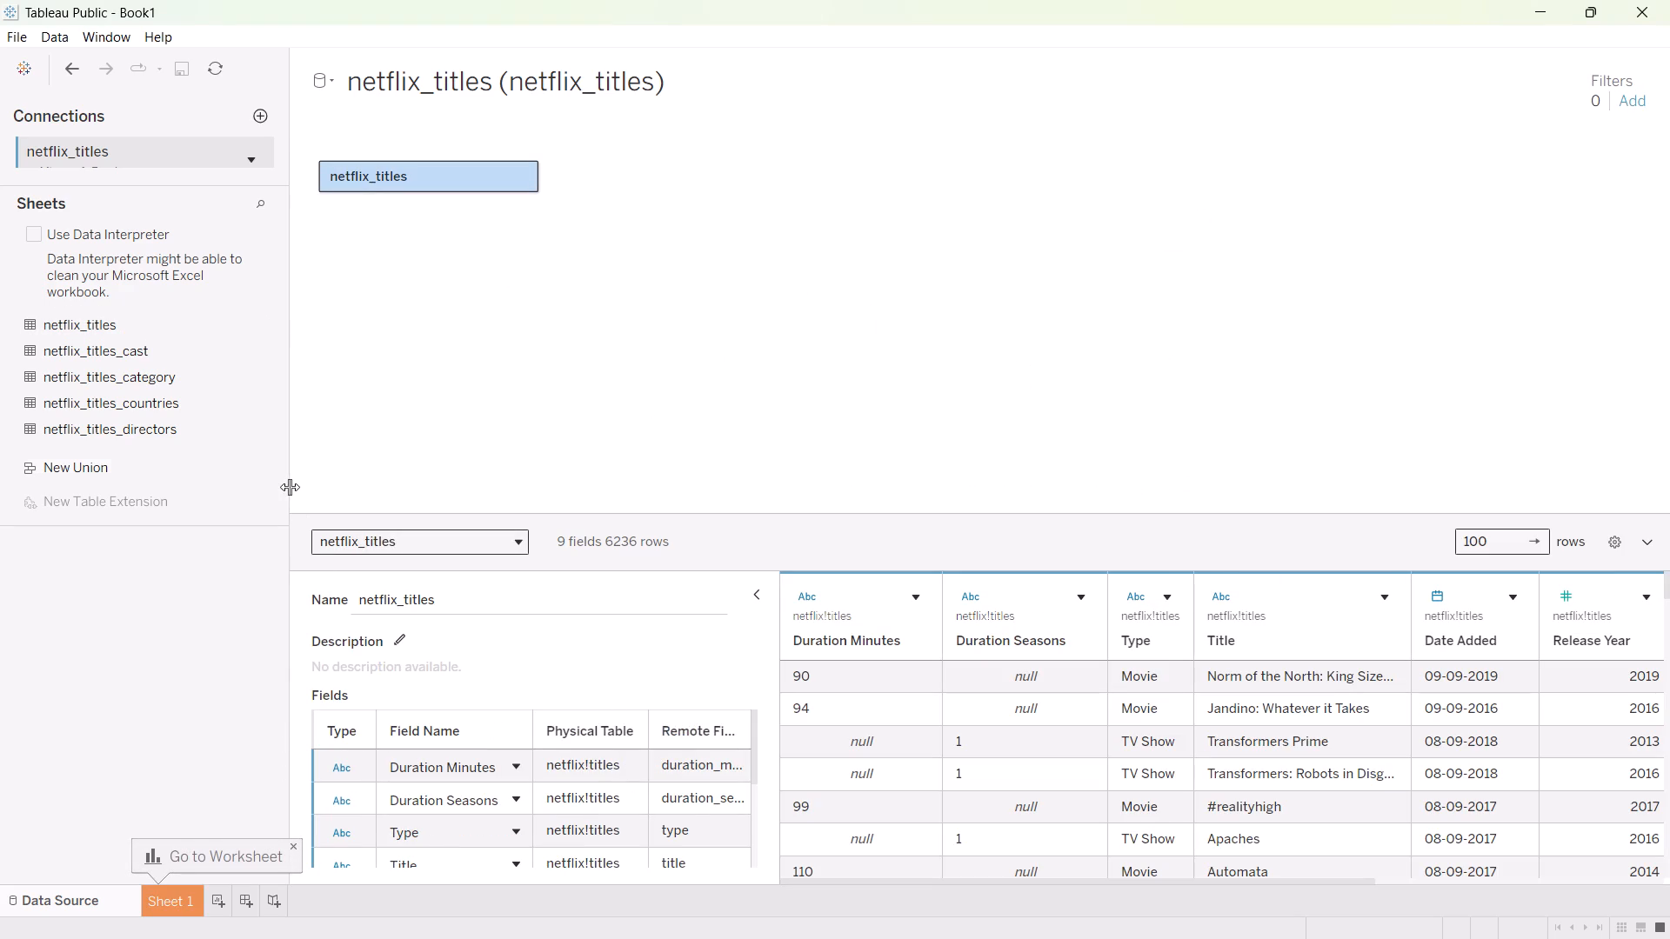
pyautogui.moveTo(127, 341); pyautogui.dragTo(671, 229)
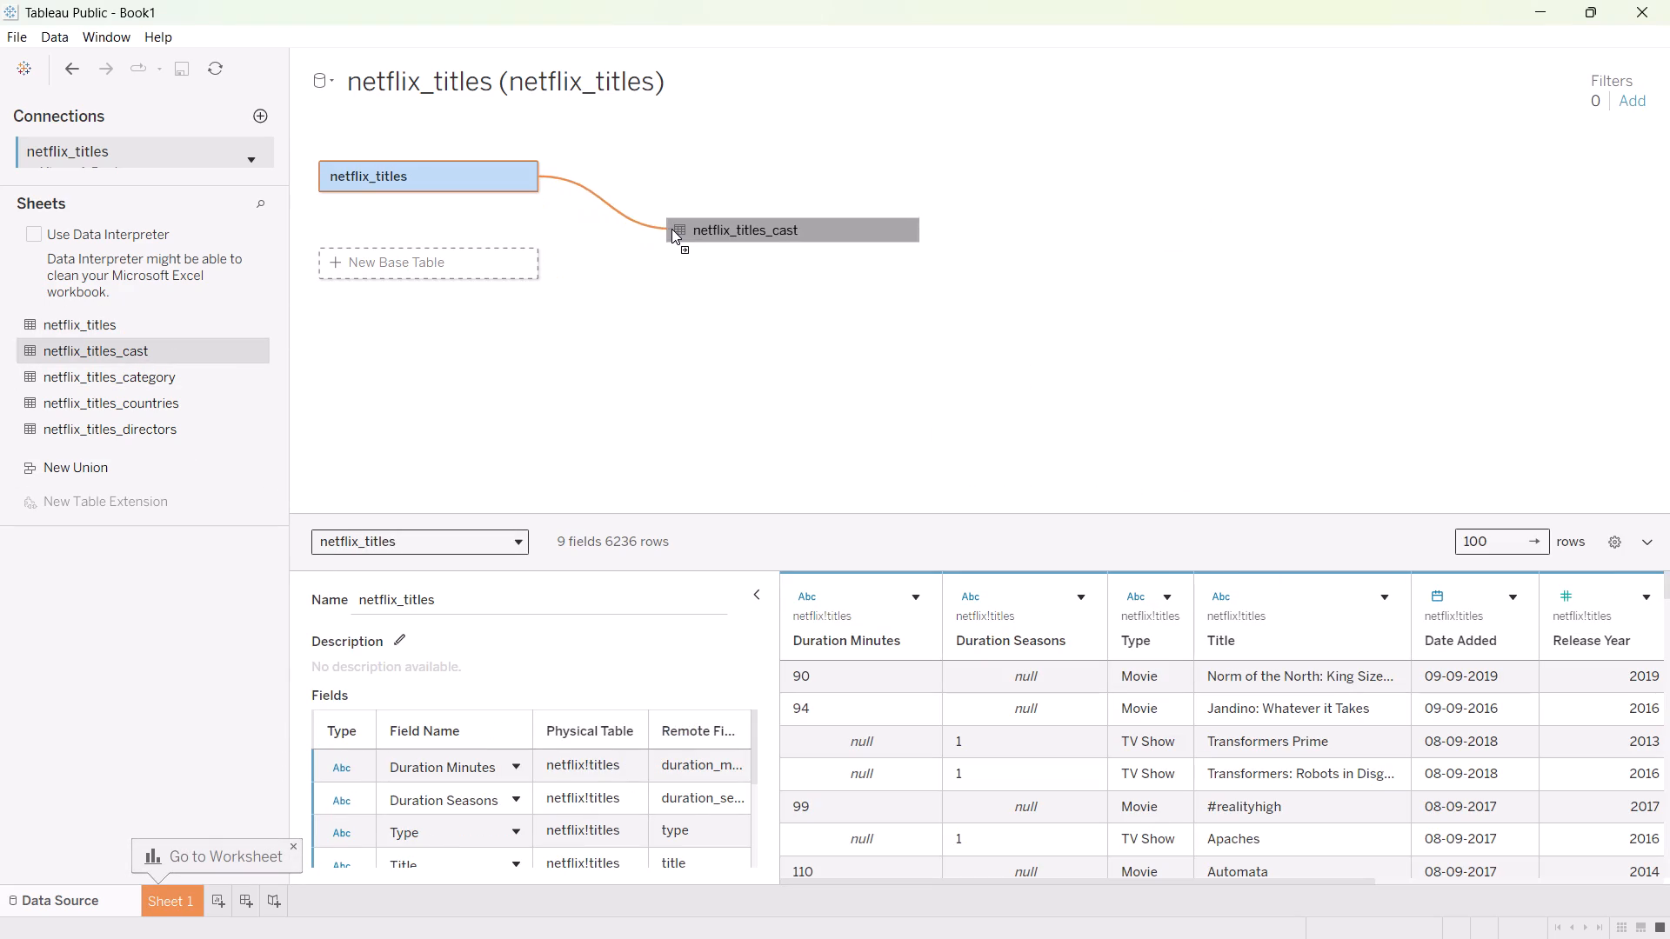
pyautogui.moveTo(671, 229); pyautogui.dragTo(676, 217)
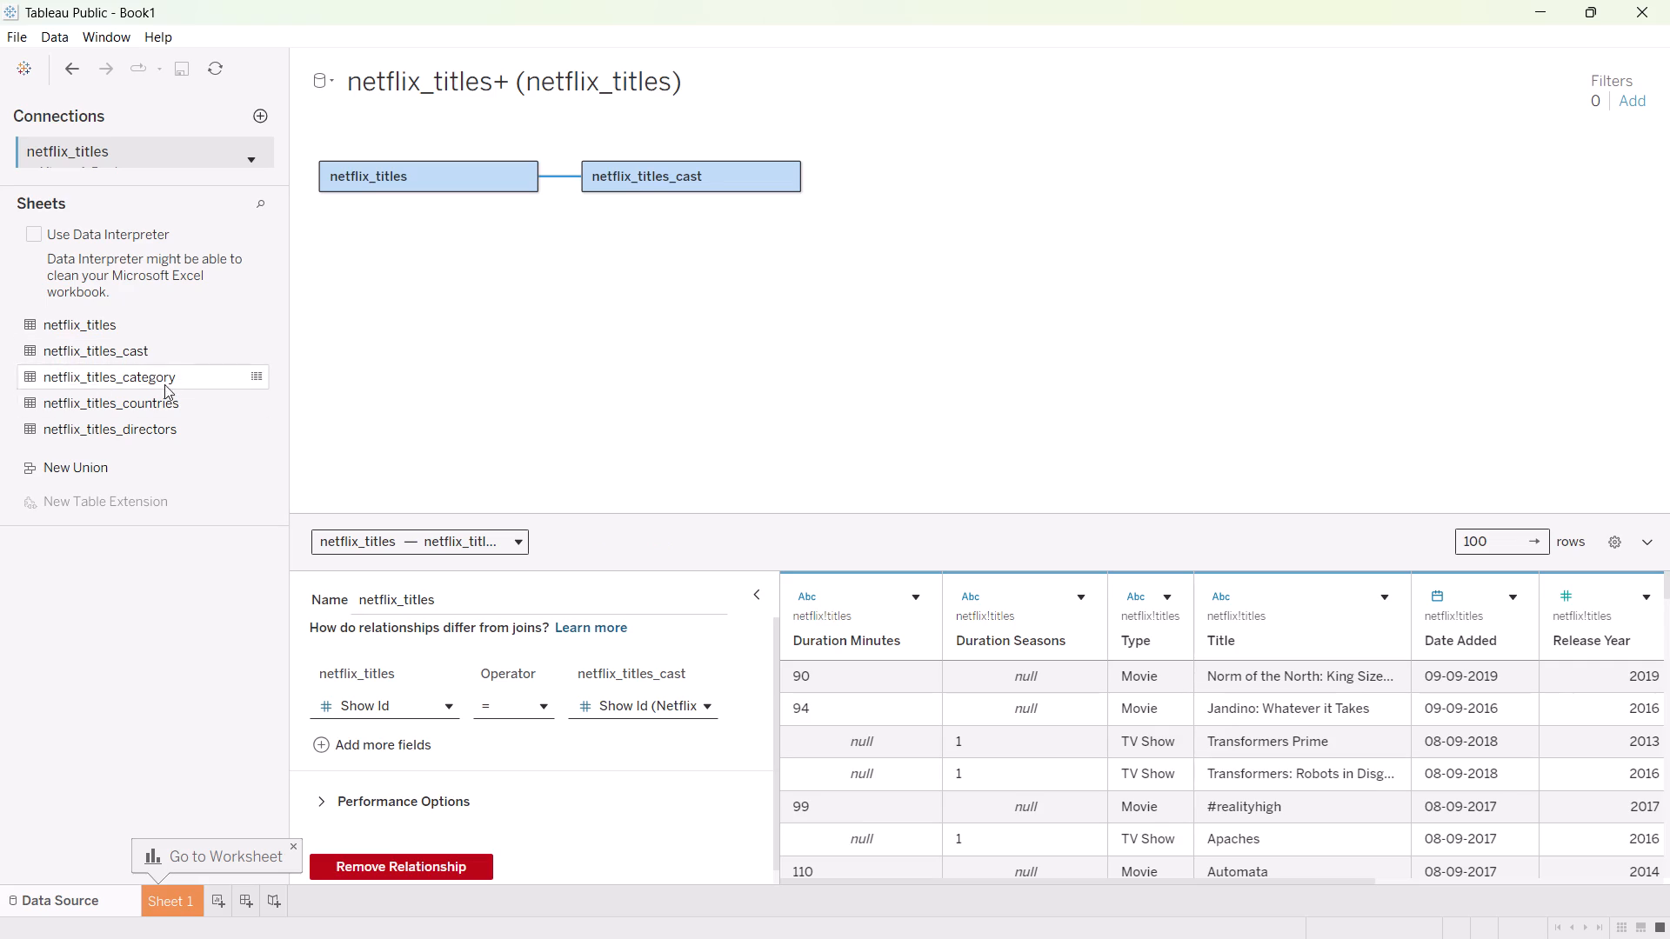
pyautogui.moveTo(162, 376); pyautogui.dragTo(932, 176)
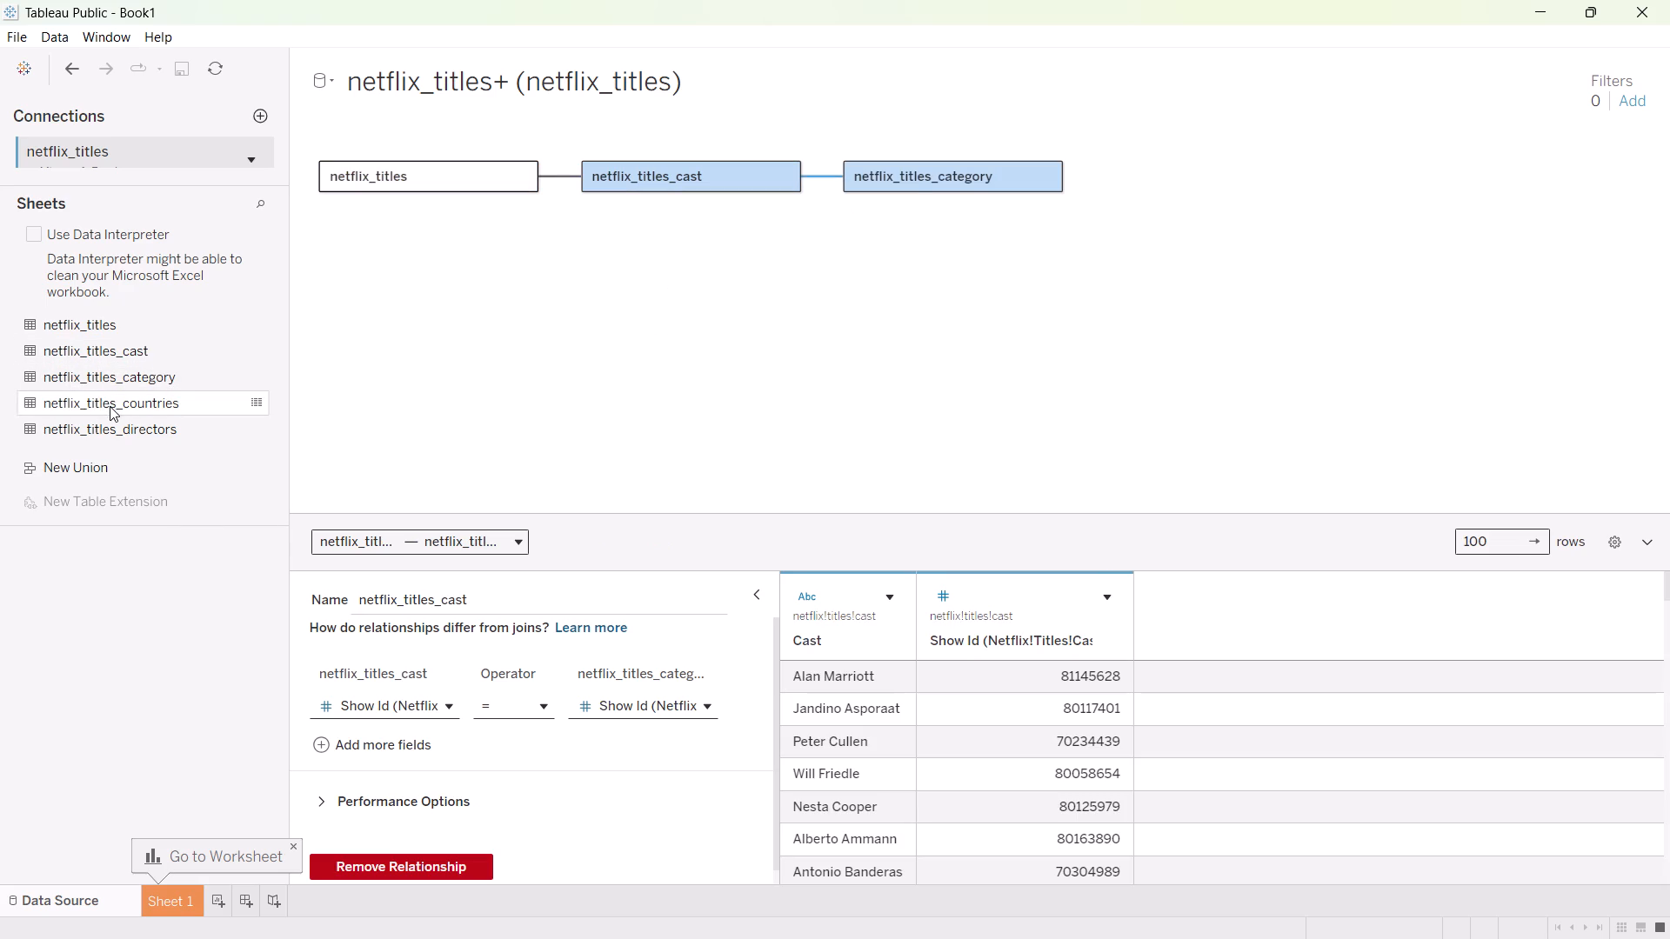
pyautogui.moveTo(110, 406); pyautogui.dragTo(1139, 179)
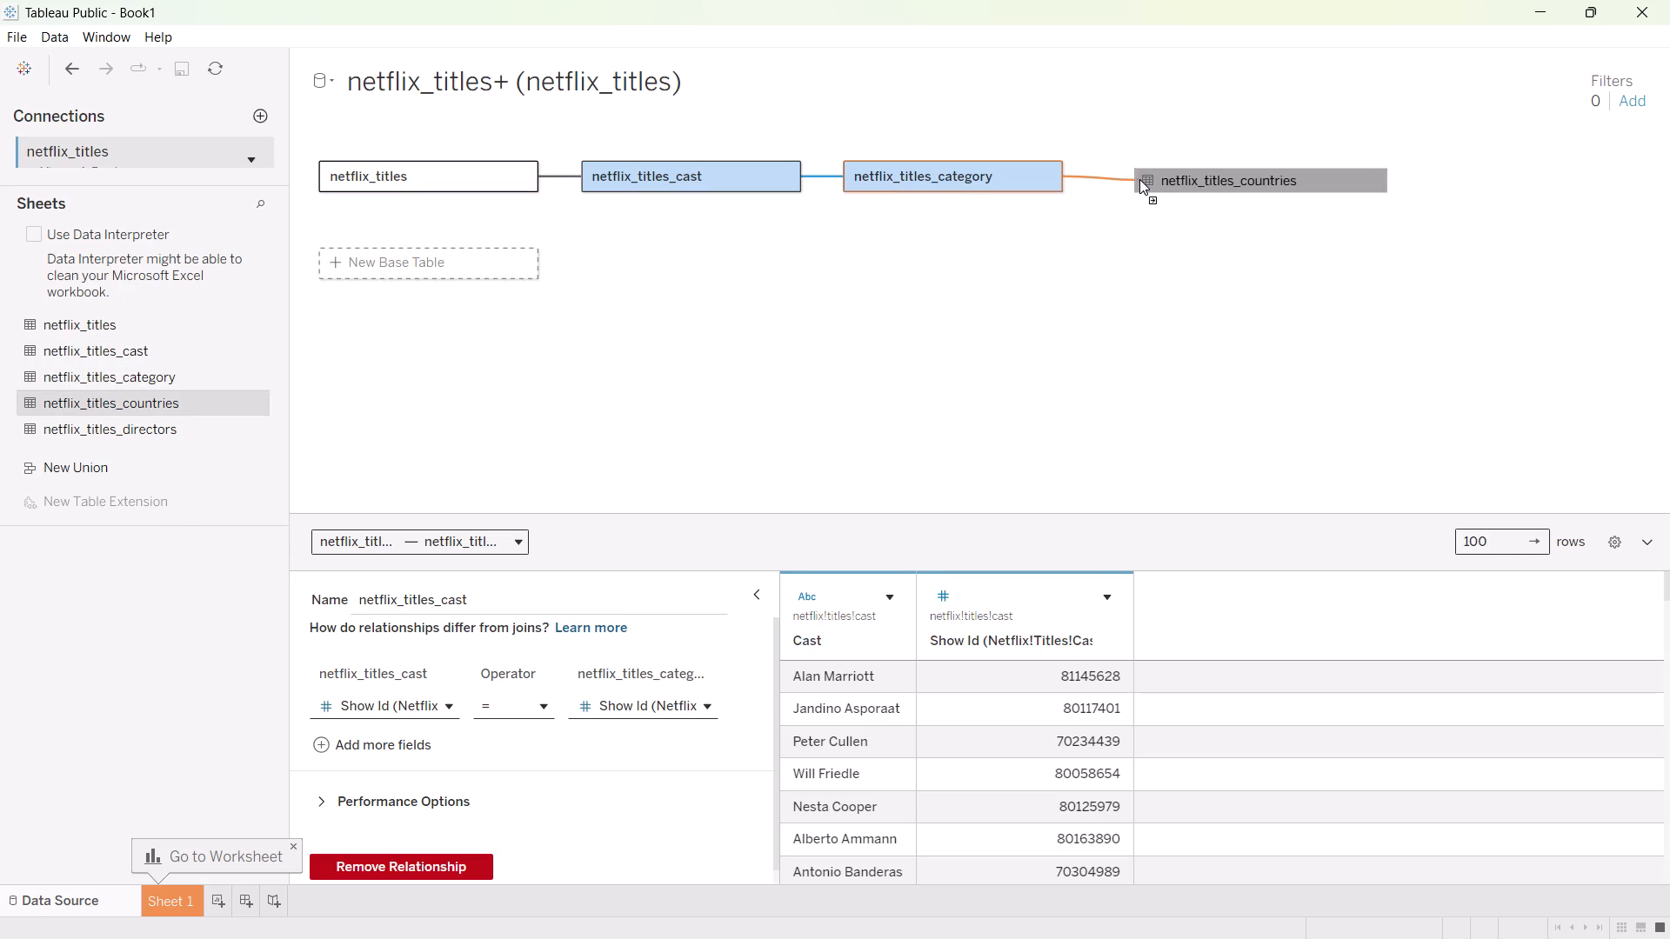
pyautogui.moveTo(1139, 179); pyautogui.dragTo(1139, 178)
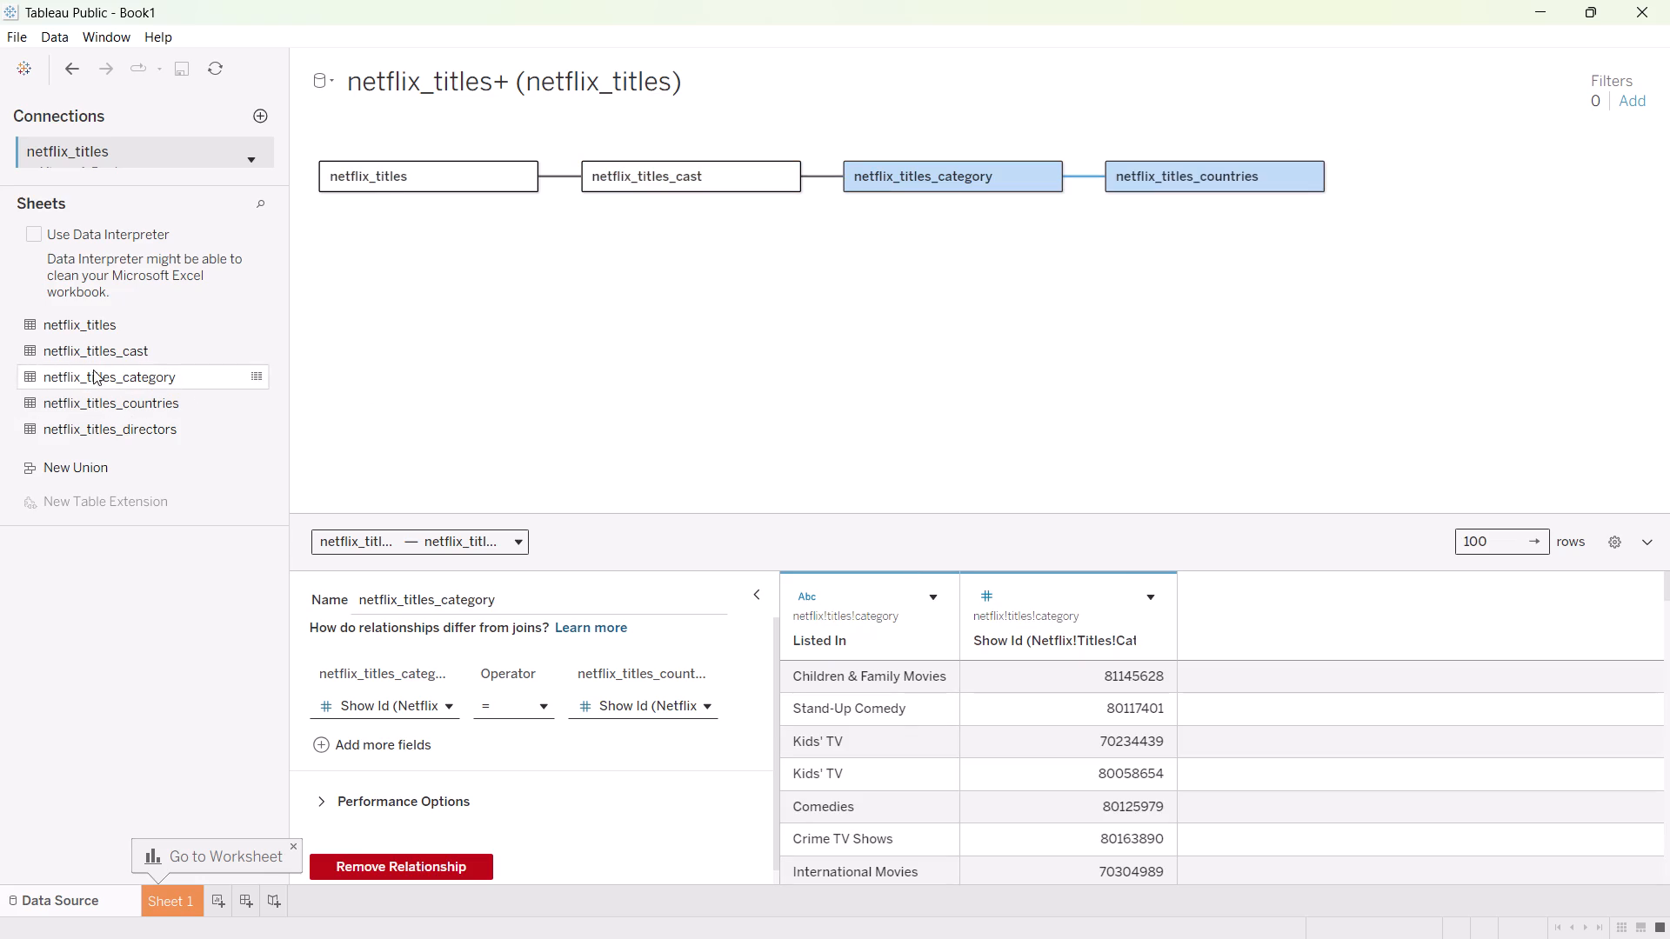
pyautogui.moveTo(93, 433); pyautogui.dragTo(1327, 199)
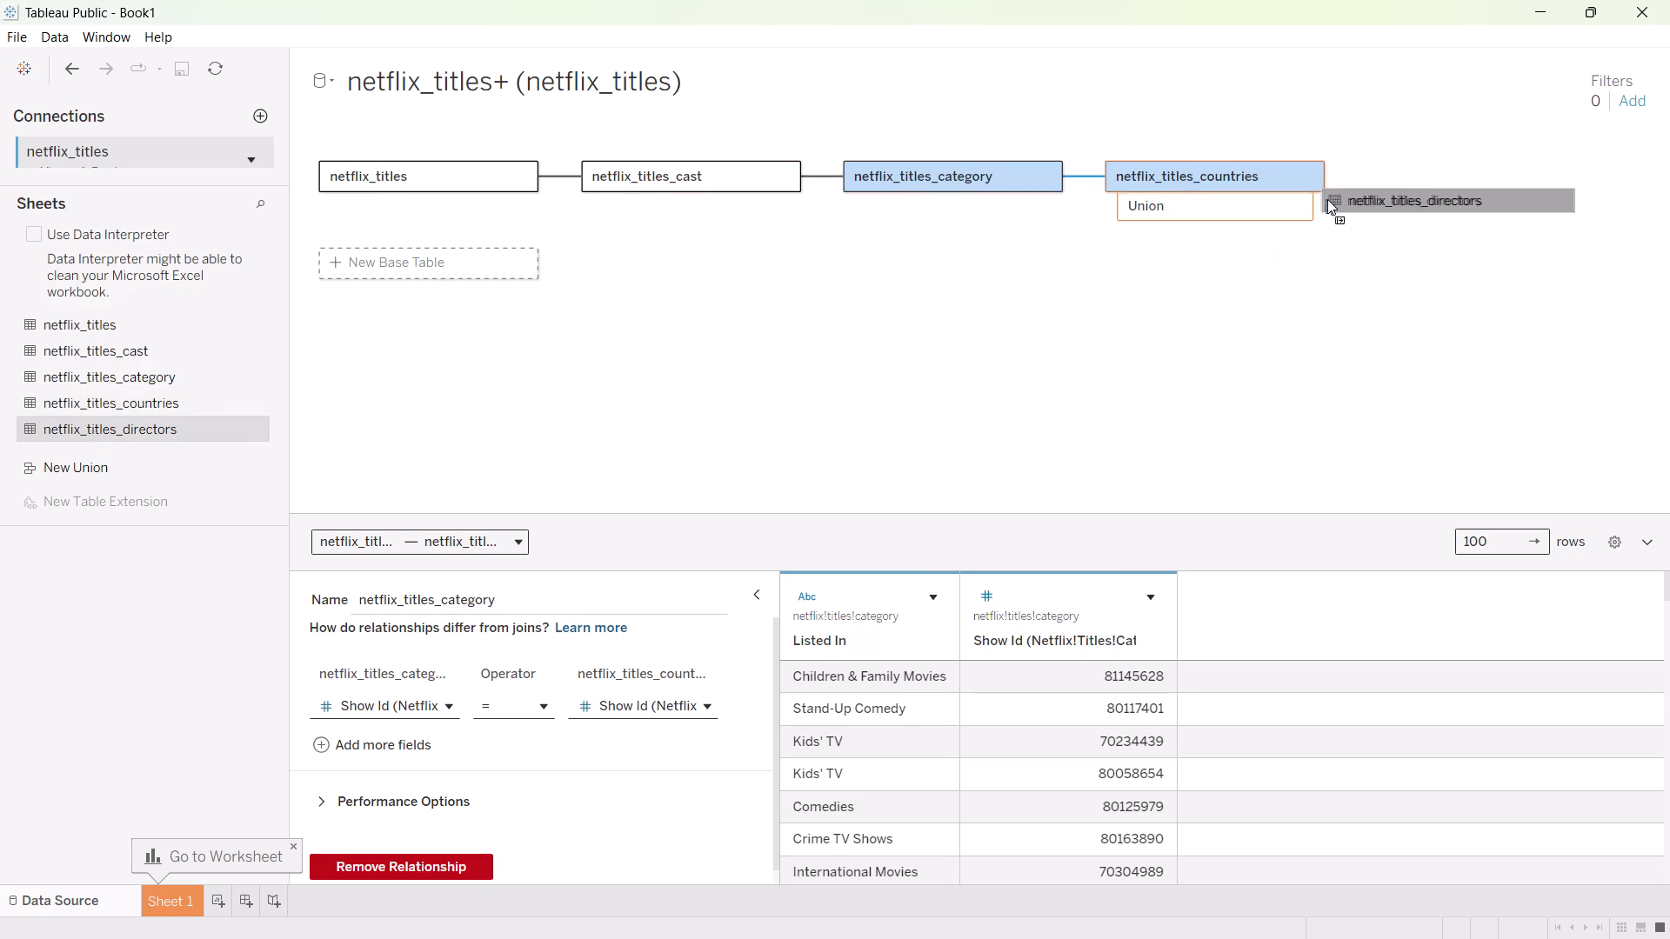
pyautogui.moveTo(1327, 199); pyautogui.dragTo(1393, 180)
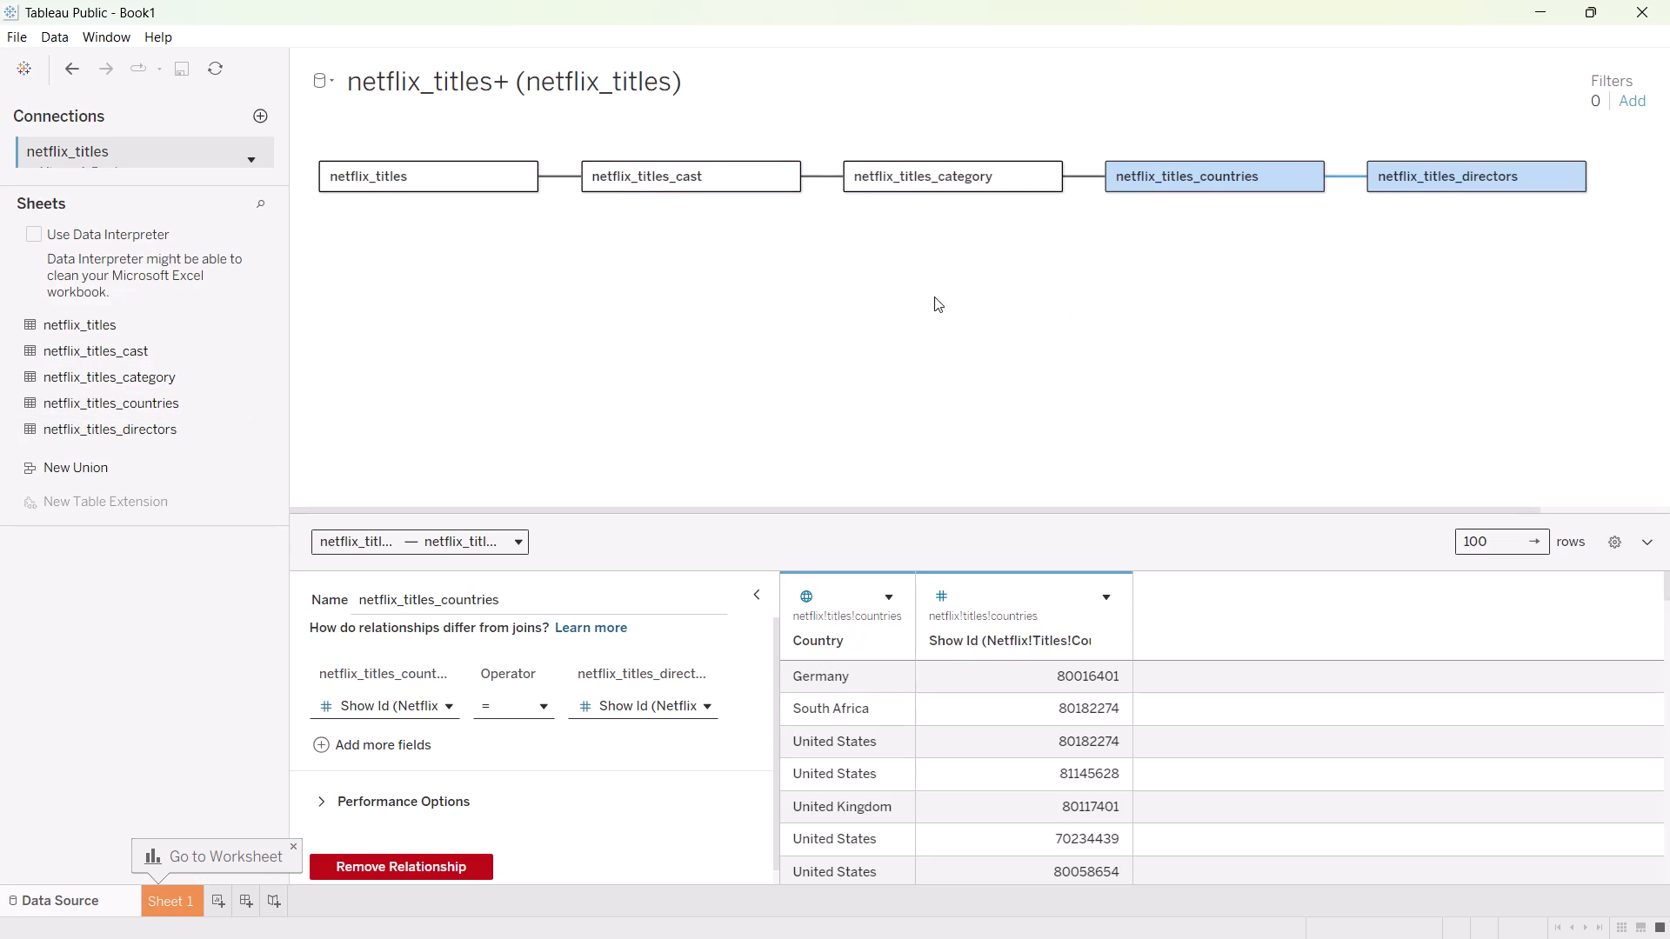
pyautogui.click(704, 337)
pyautogui.click(796, 415)
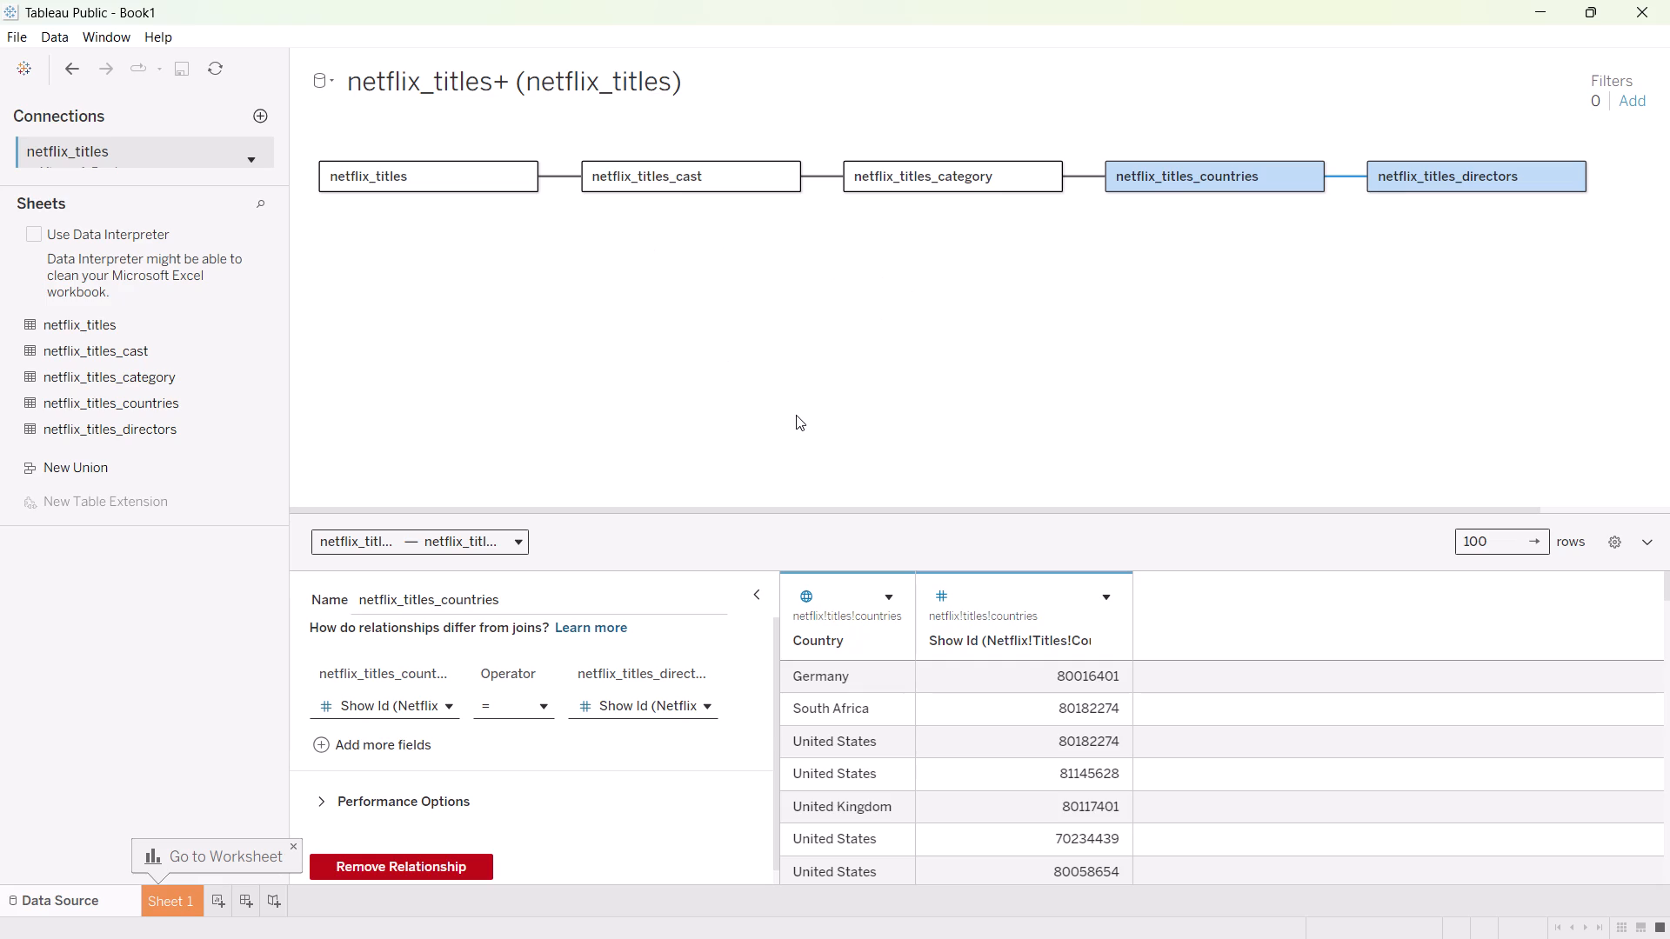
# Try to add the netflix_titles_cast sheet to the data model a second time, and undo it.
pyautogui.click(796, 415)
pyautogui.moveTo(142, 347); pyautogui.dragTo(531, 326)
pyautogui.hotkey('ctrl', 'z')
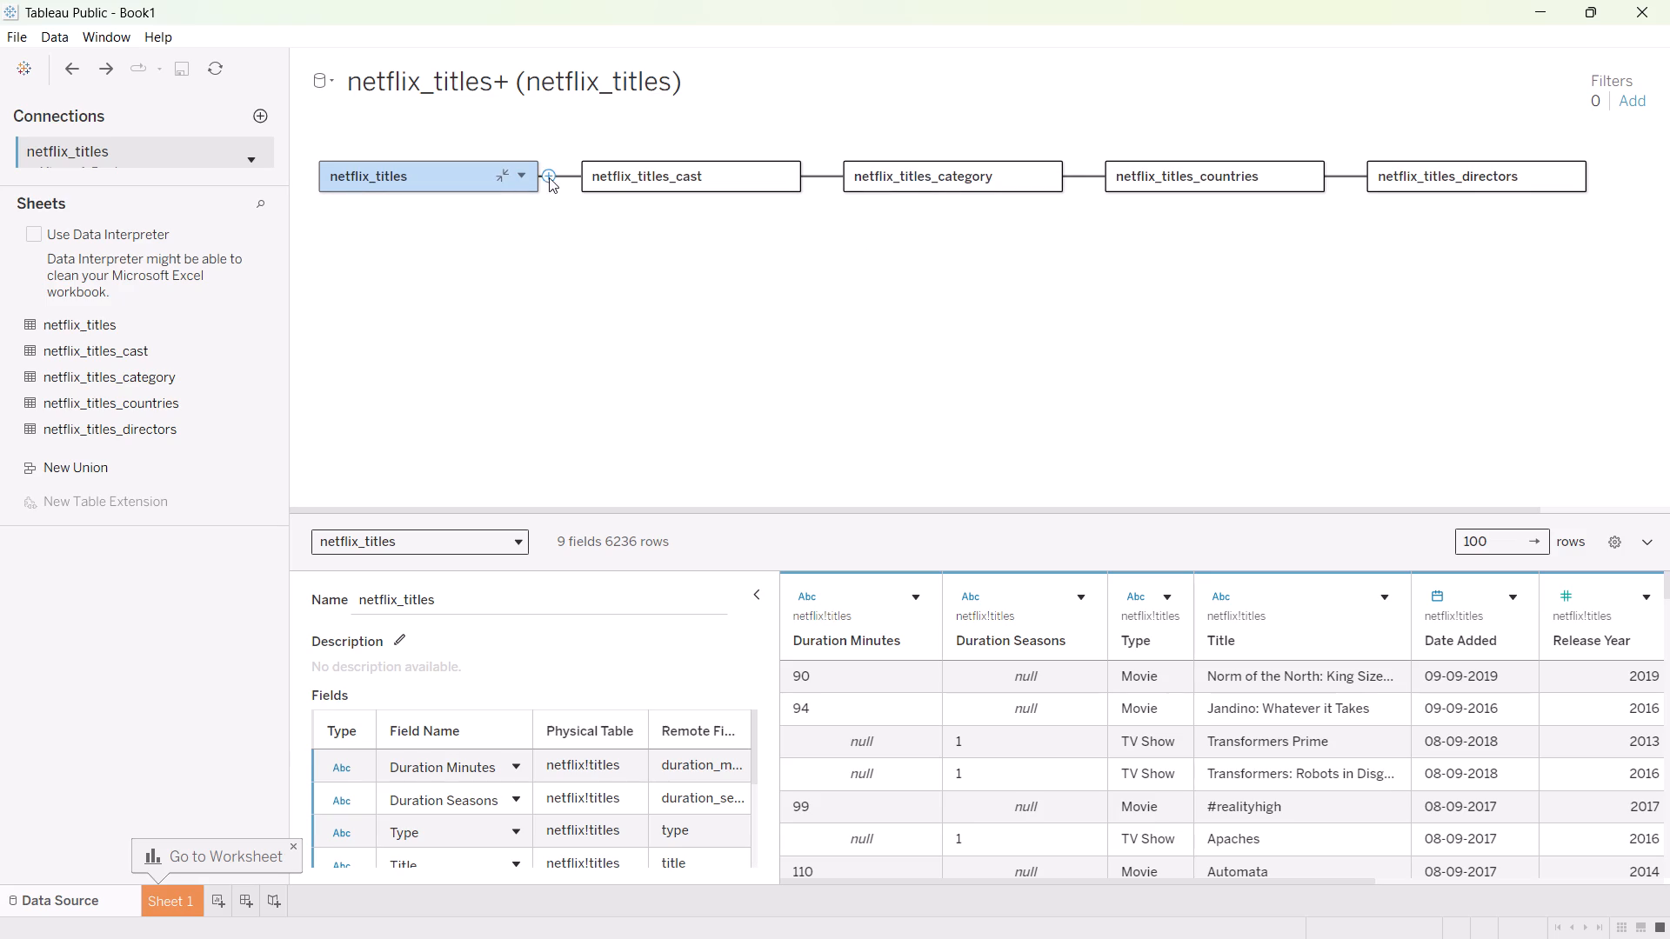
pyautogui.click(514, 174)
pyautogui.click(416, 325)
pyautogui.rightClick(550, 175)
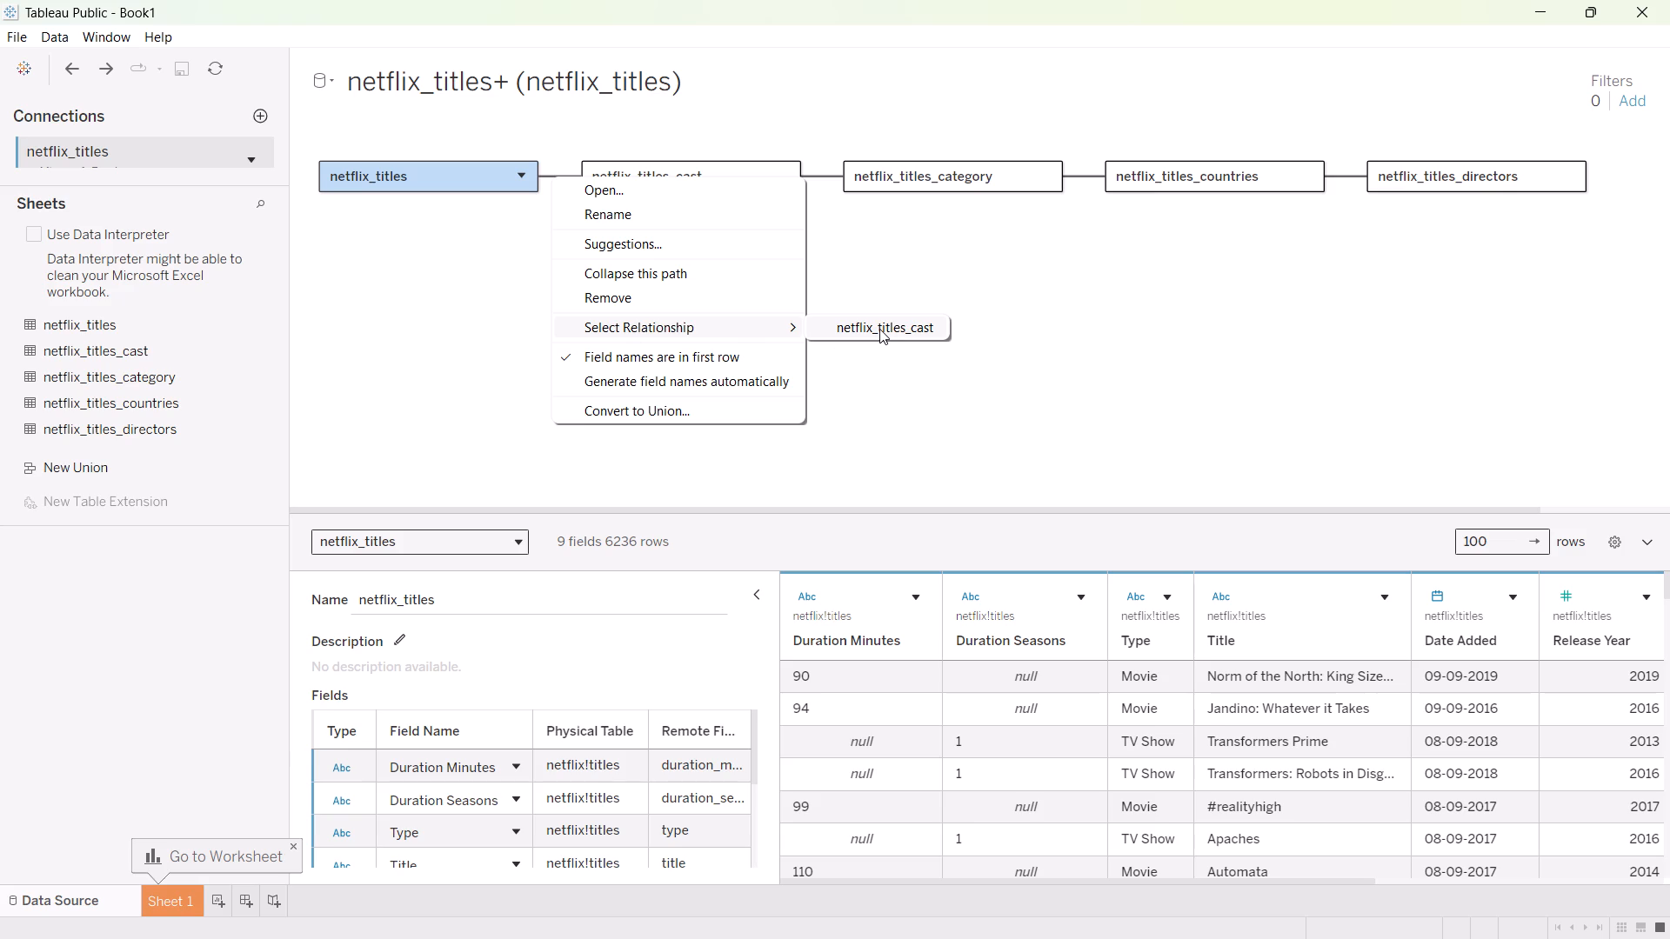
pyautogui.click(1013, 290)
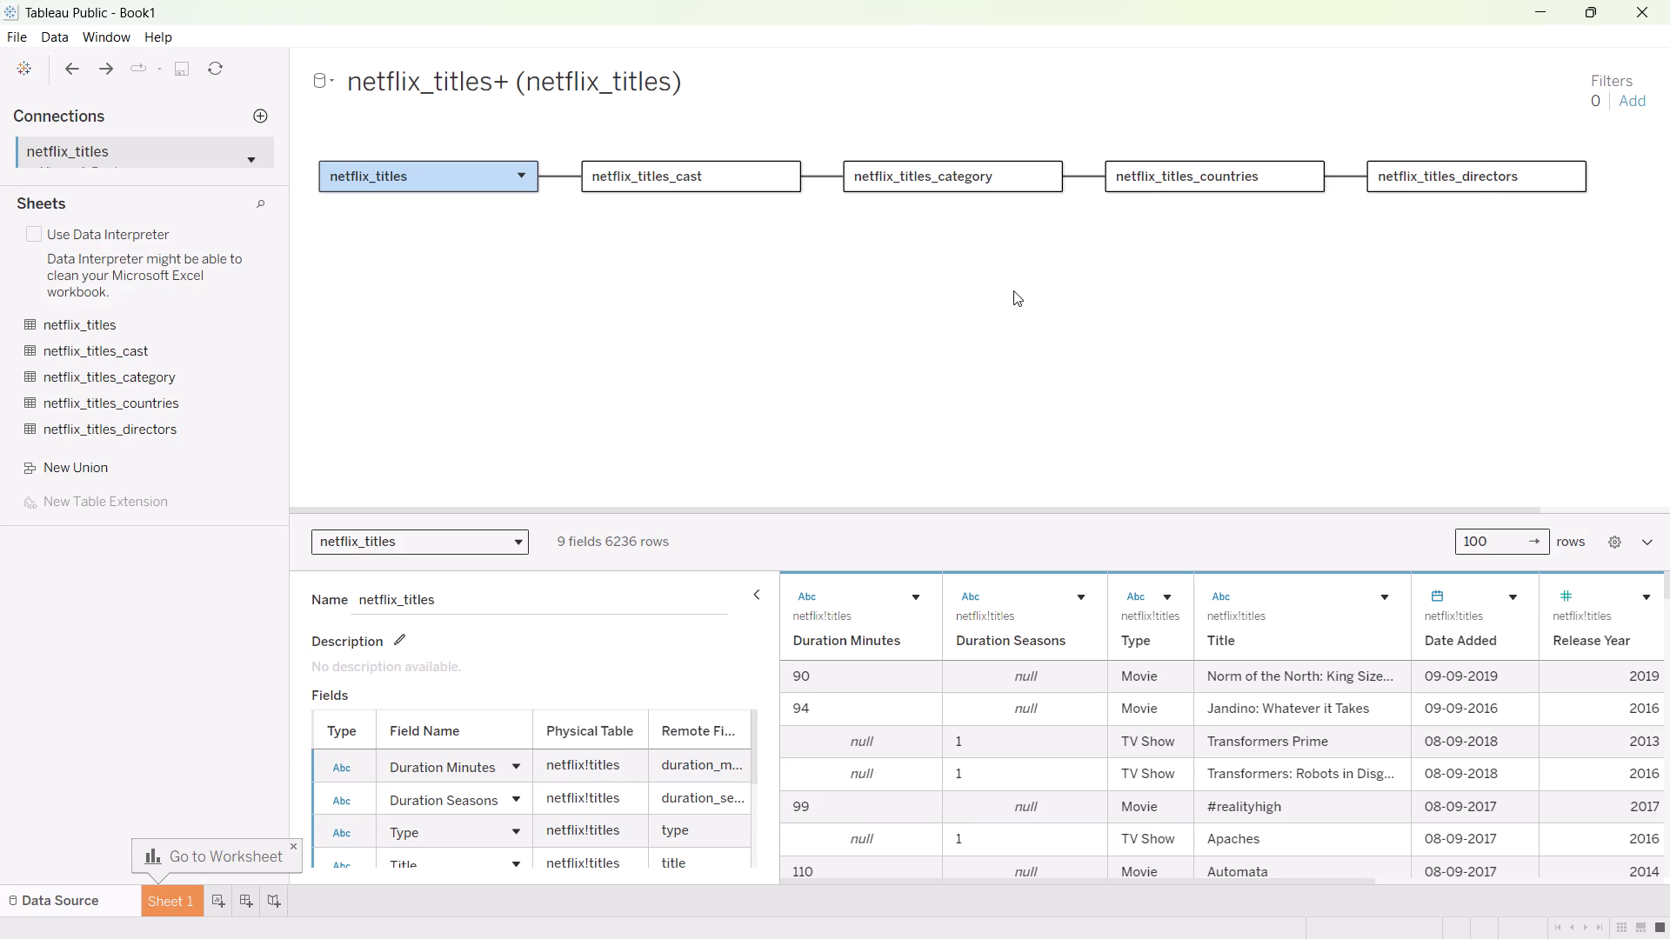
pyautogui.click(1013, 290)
# Add a new dashboard to the workbook.
pyautogui.click(247, 900)
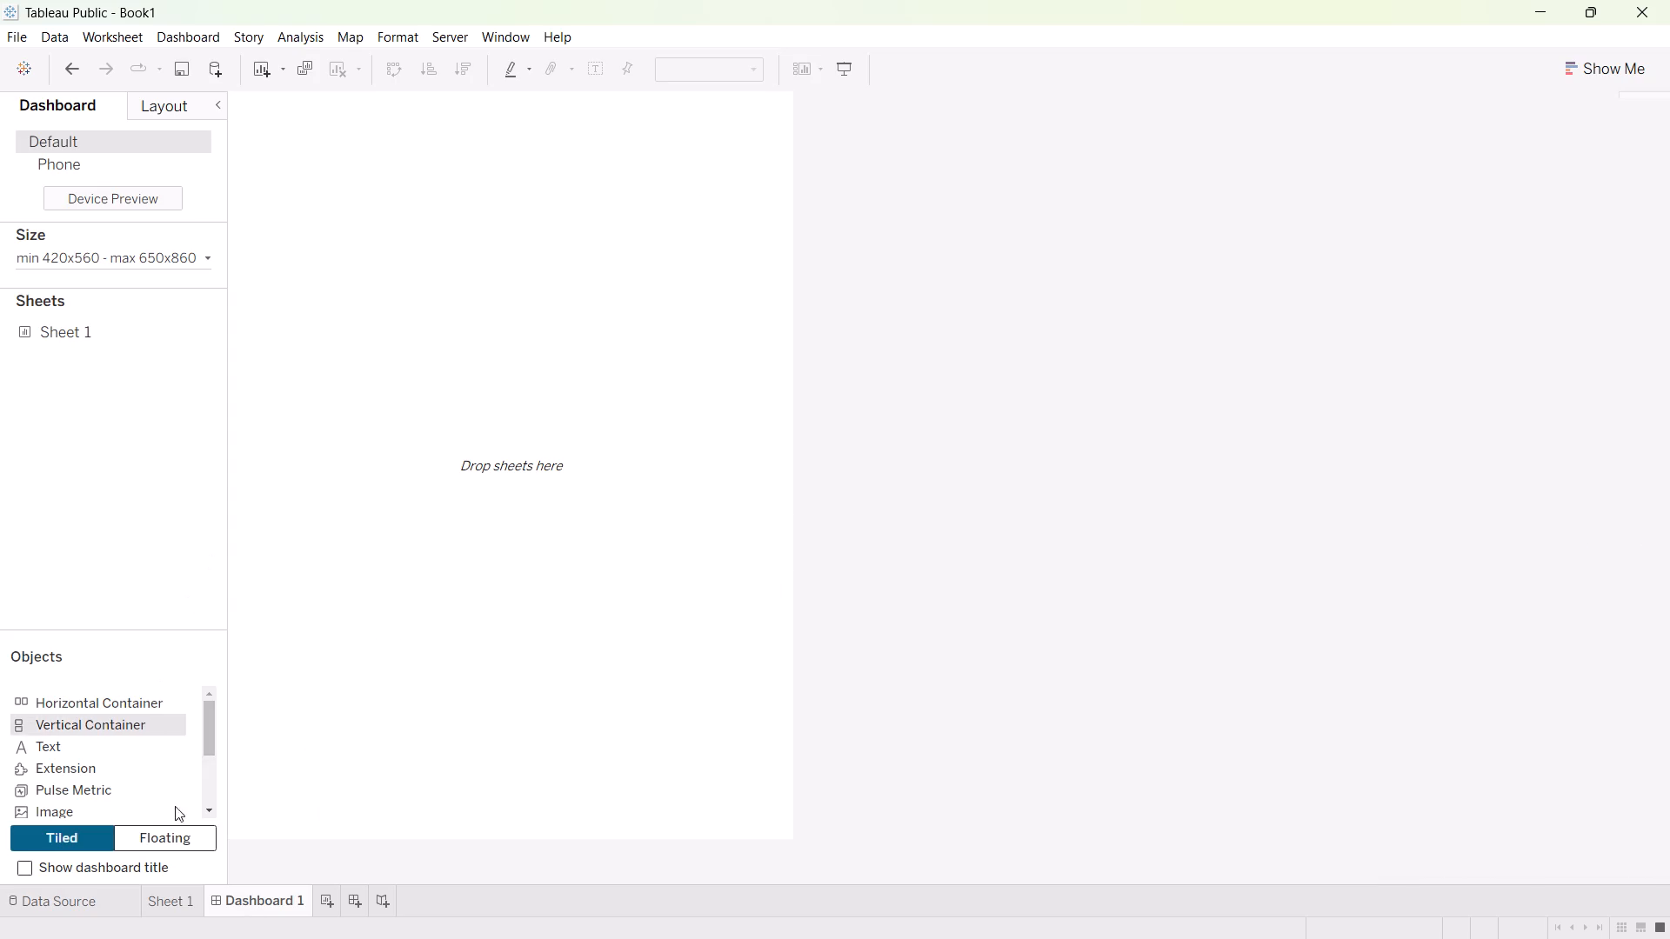
# Look over Sheet 1, the data source filters, and the netflix_titles_countries table with its relationship options, leaving everything as it is.
pyautogui.click(180, 902)
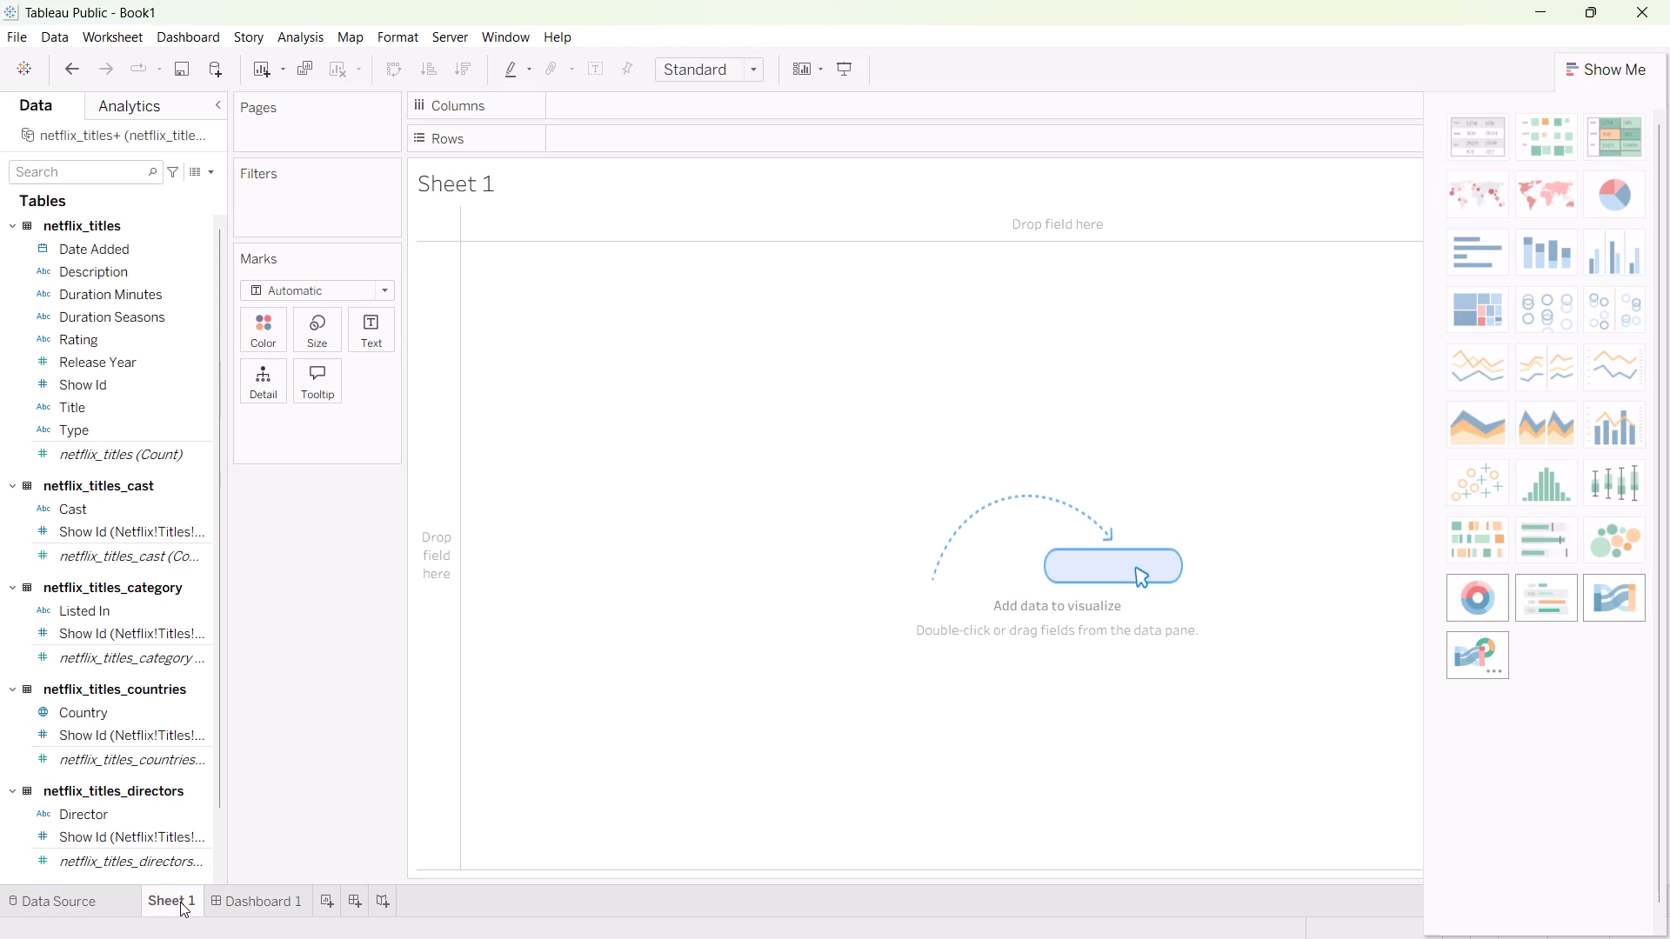
pyautogui.click(43, 890)
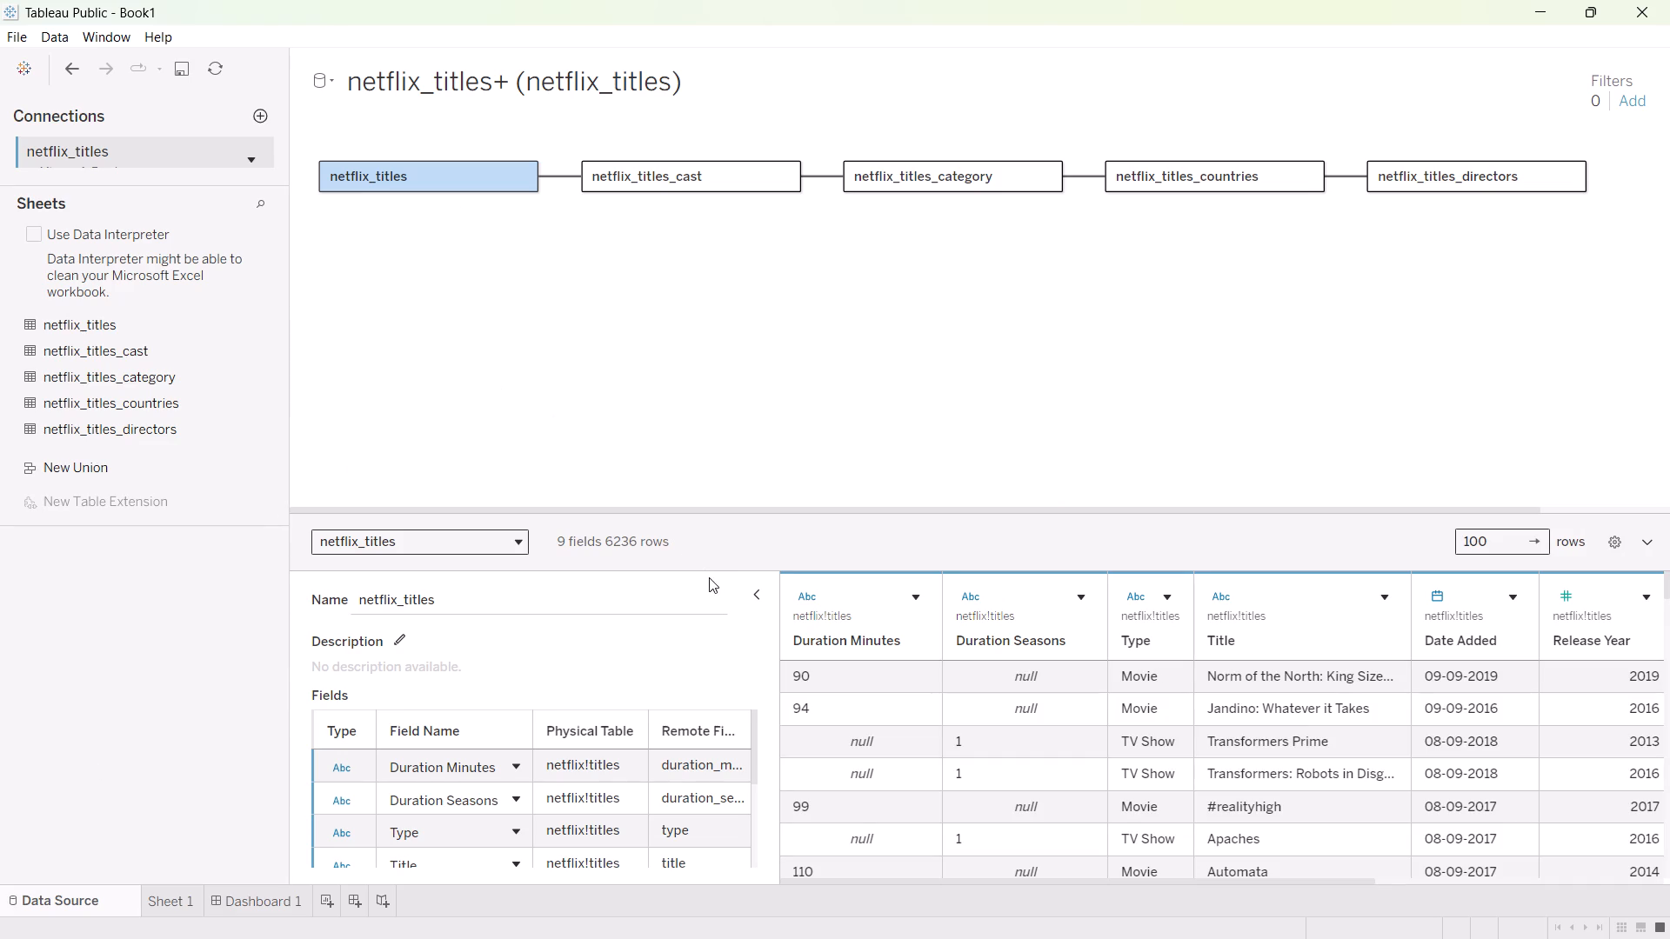
pyautogui.click(1634, 96)
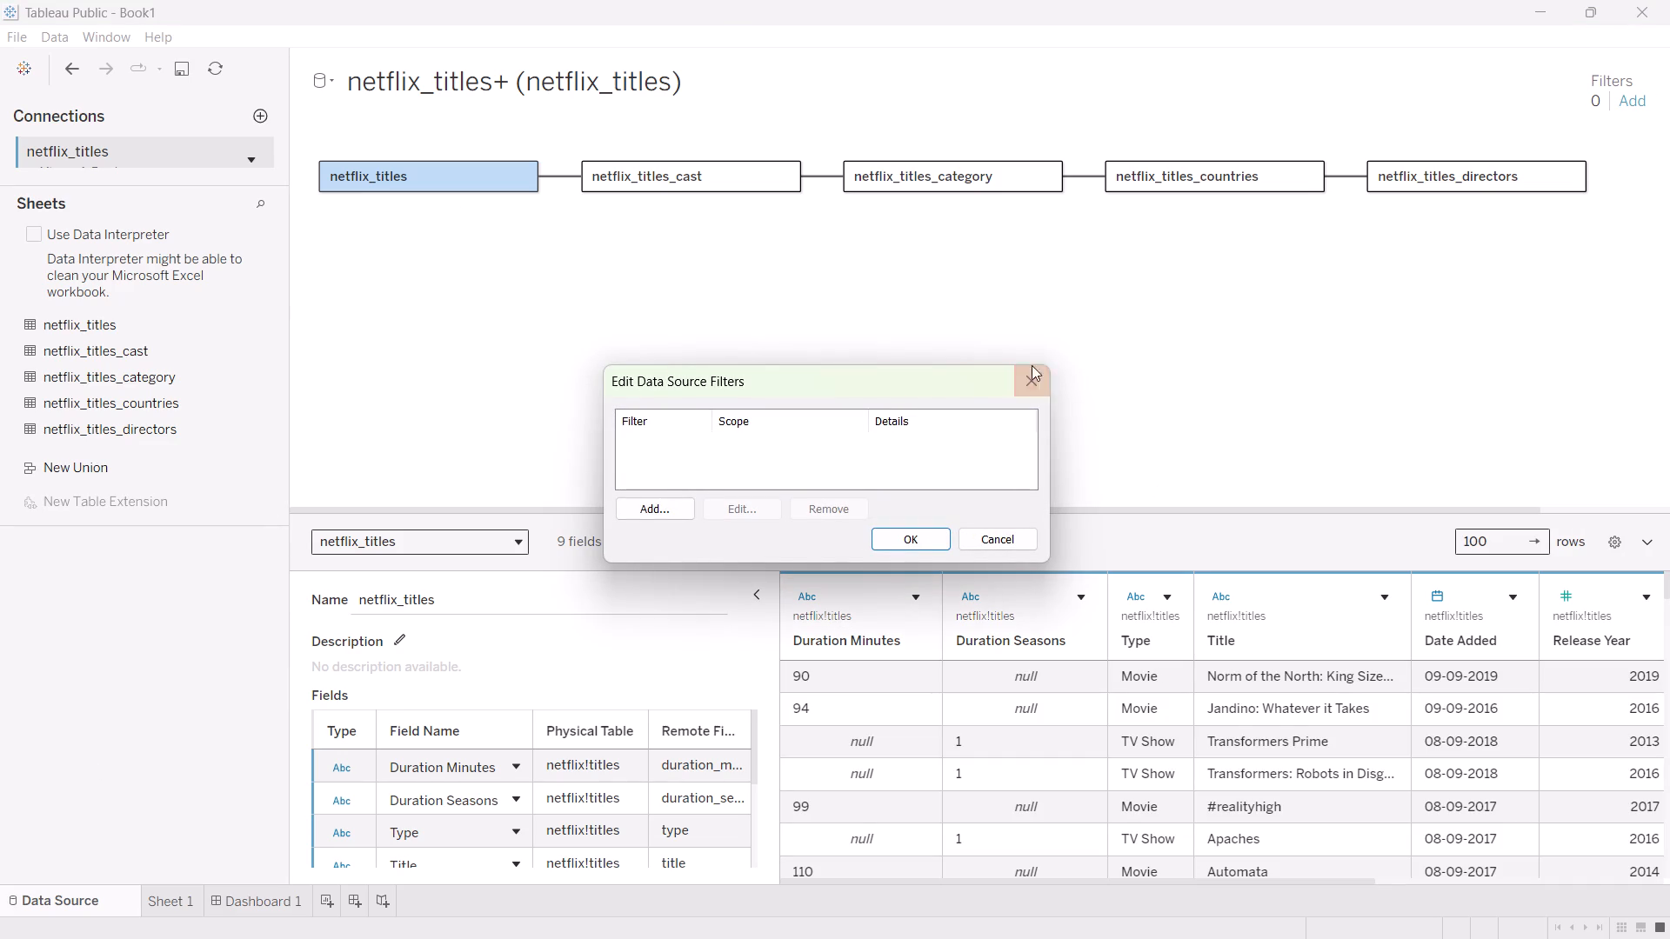
pyautogui.click(1033, 380)
pyautogui.scroll(-2, 1033, 380)
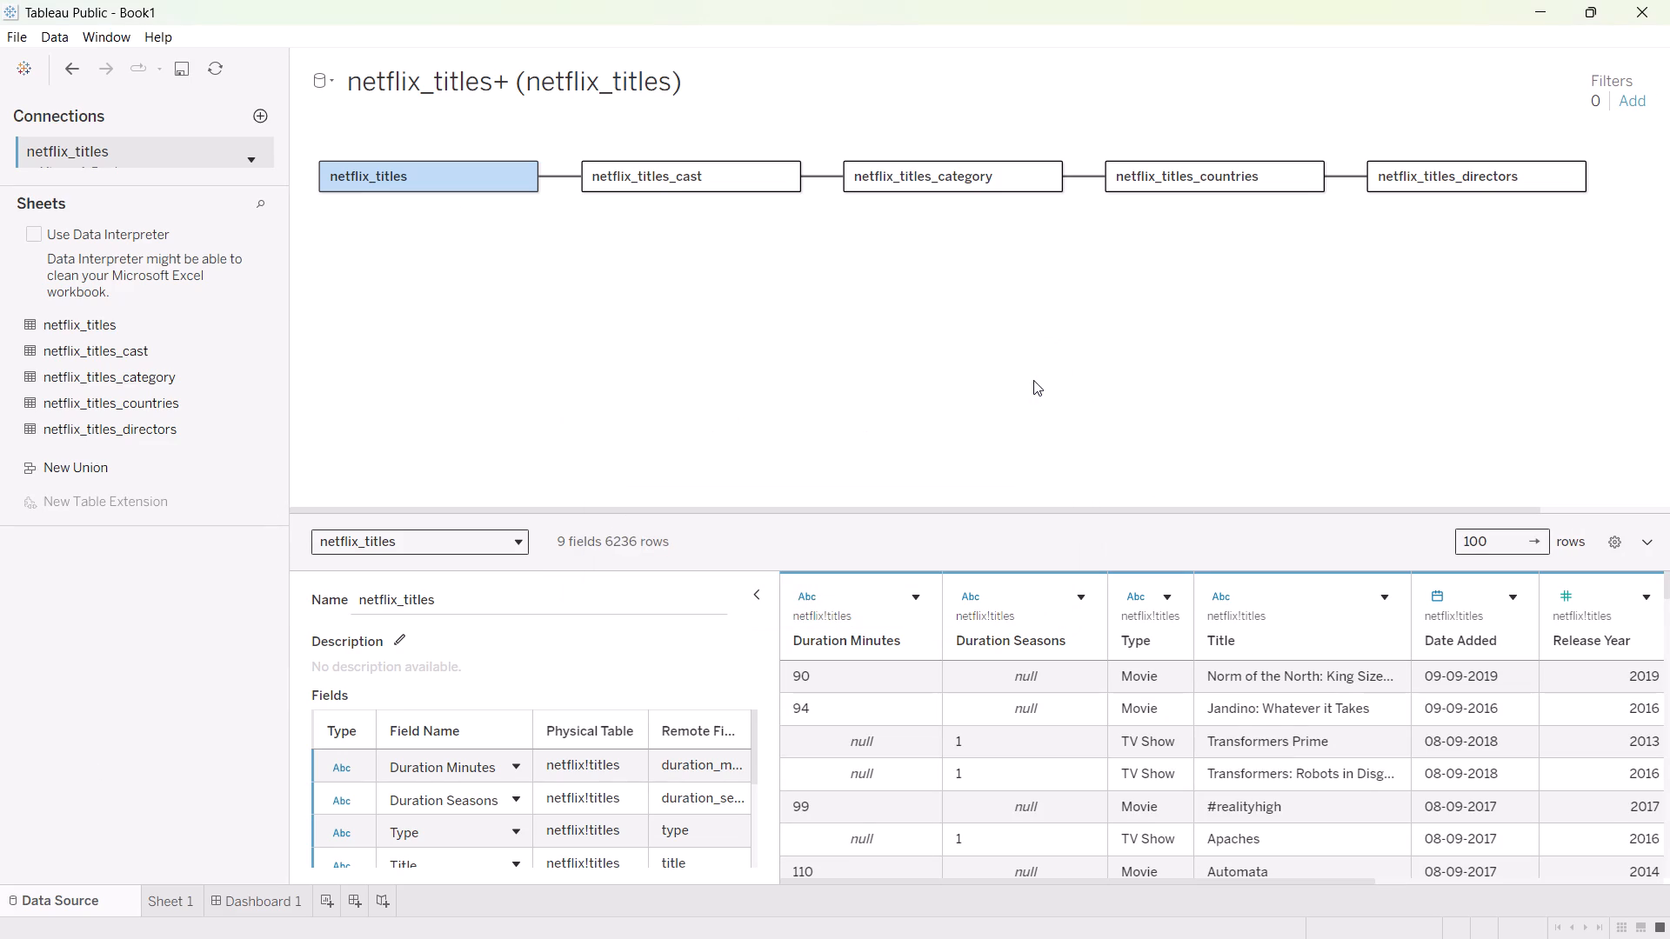
pyautogui.scroll(-1, 1033, 380)
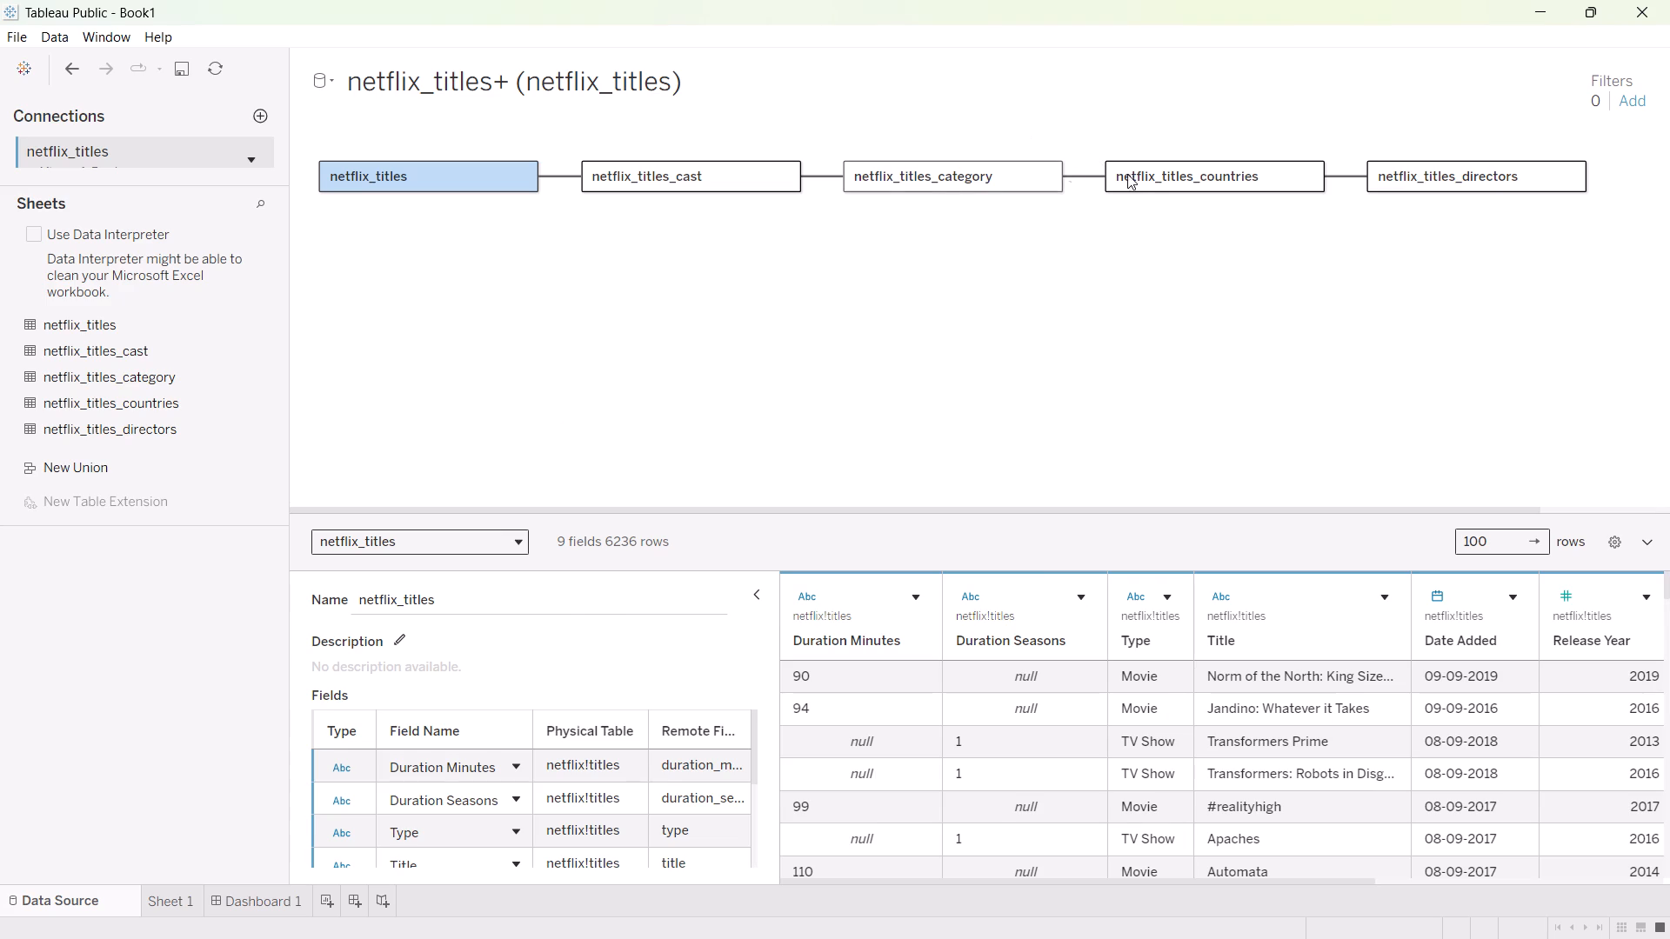
pyautogui.click(1141, 177)
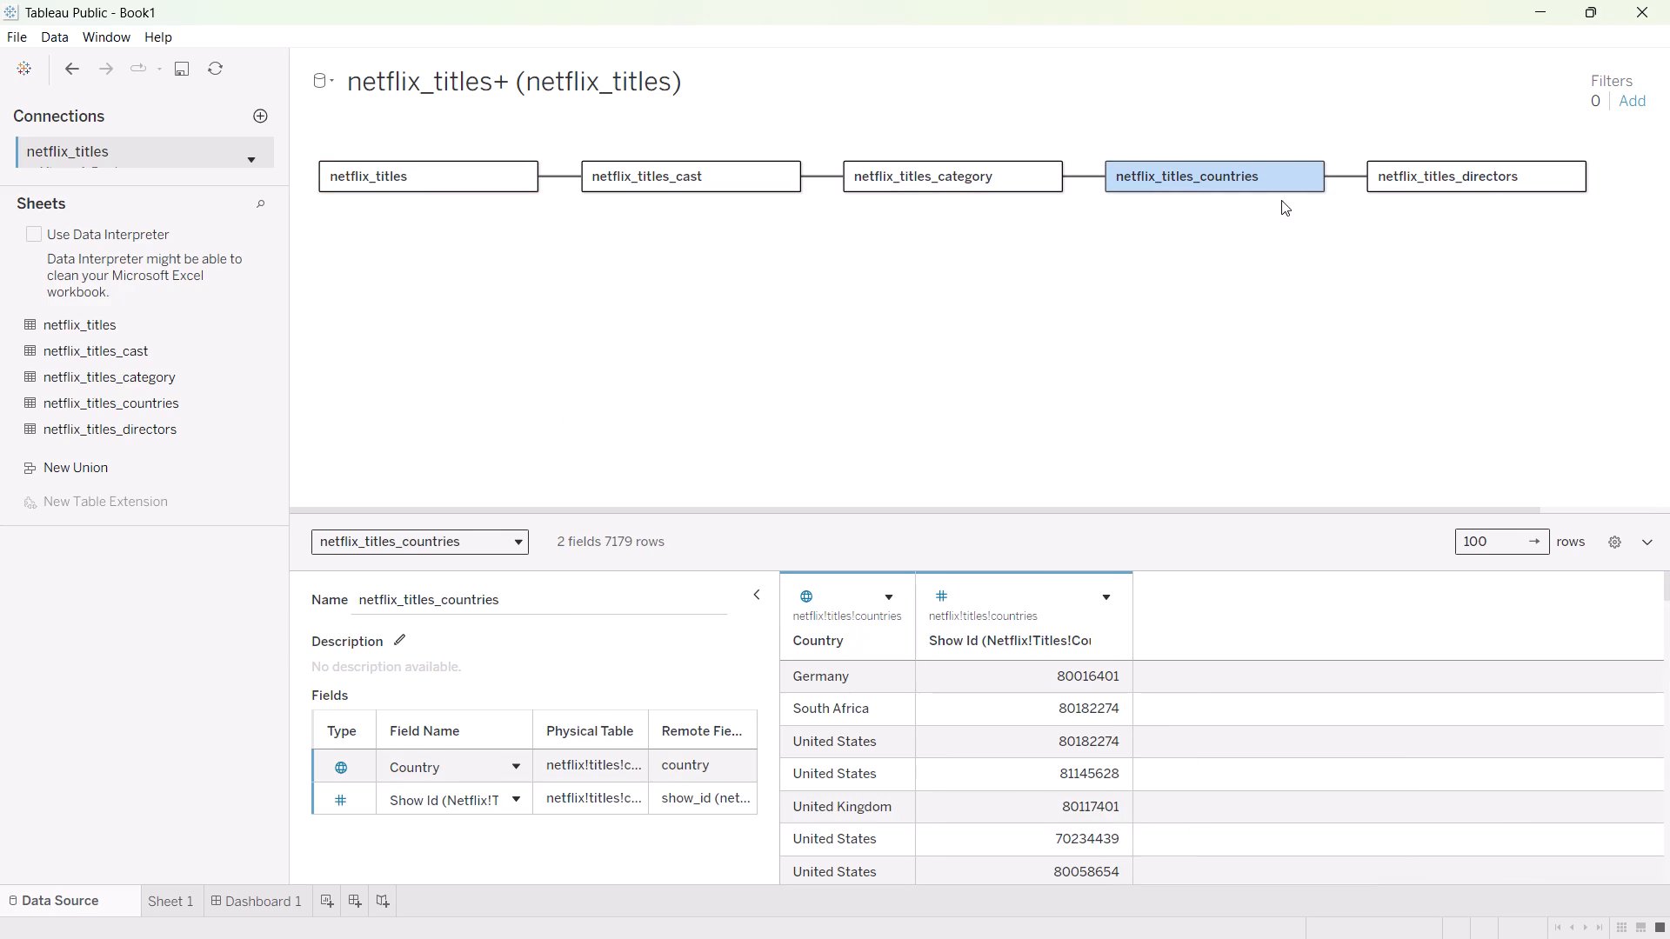
pyautogui.click(1308, 171)
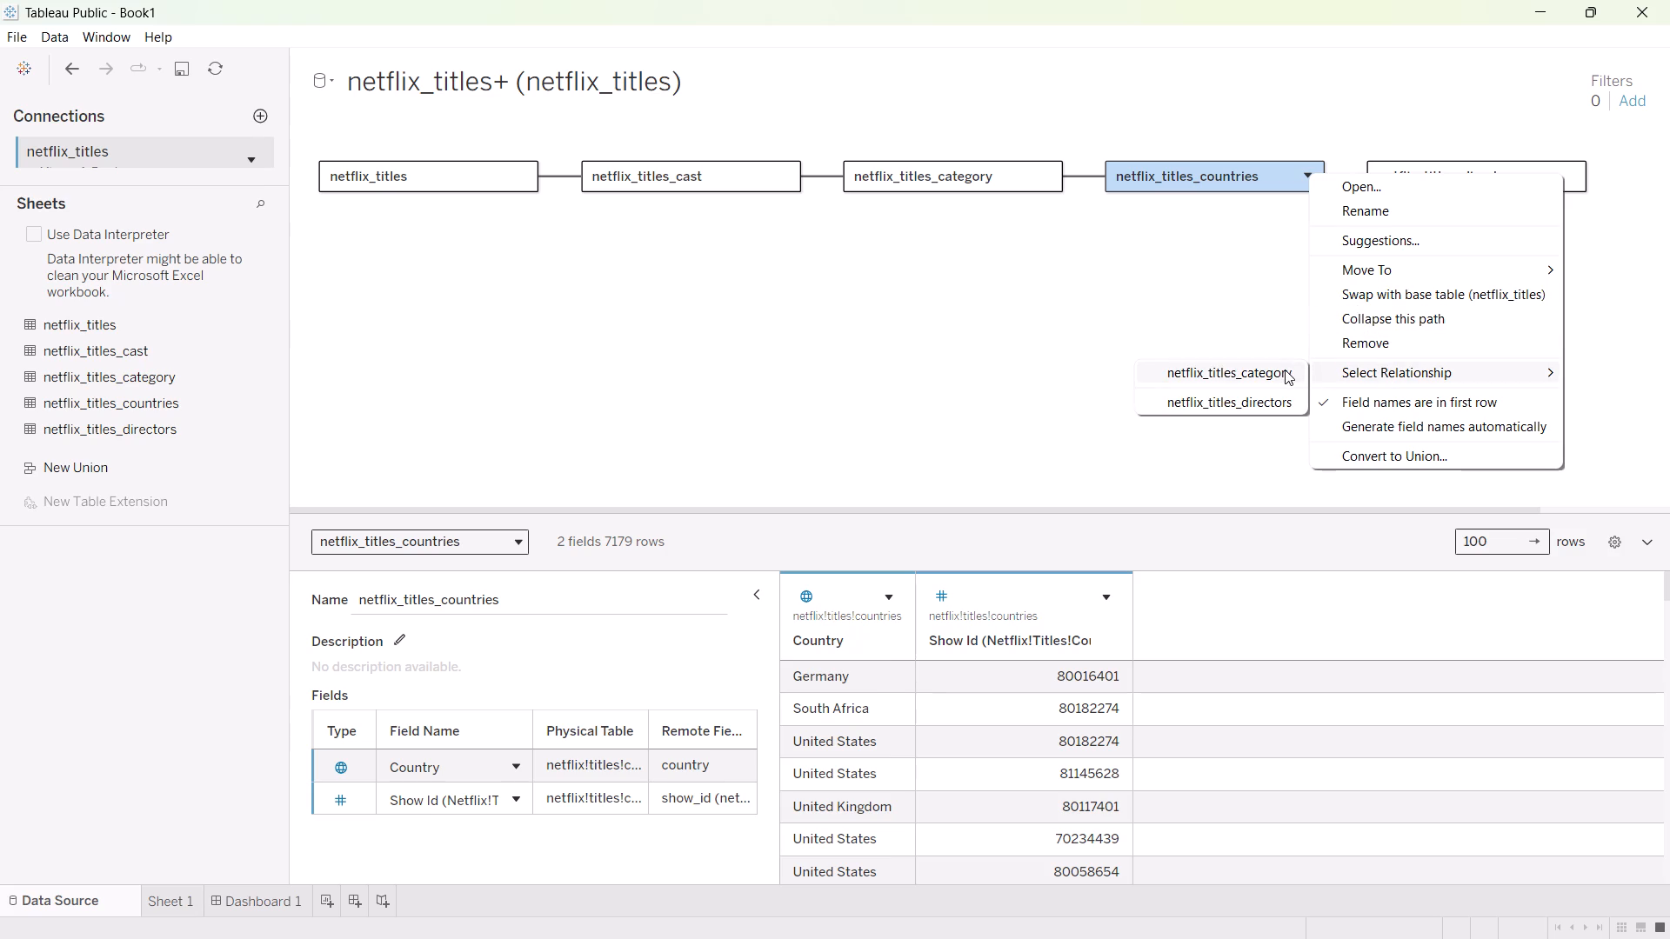
pyautogui.click(1079, 404)
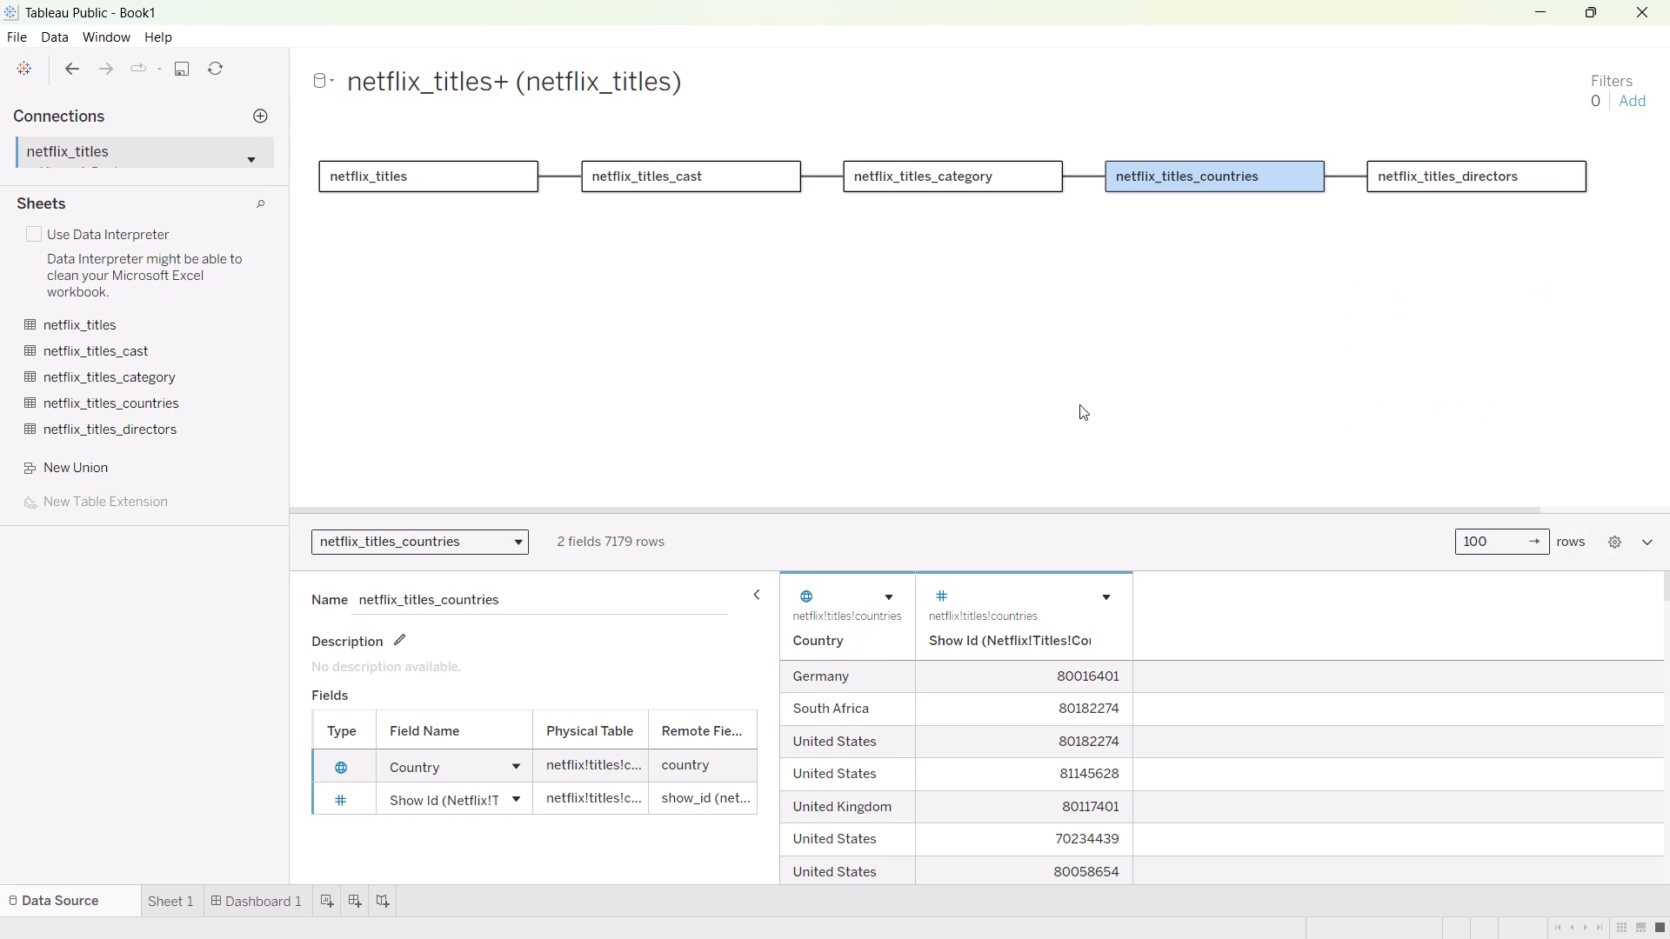
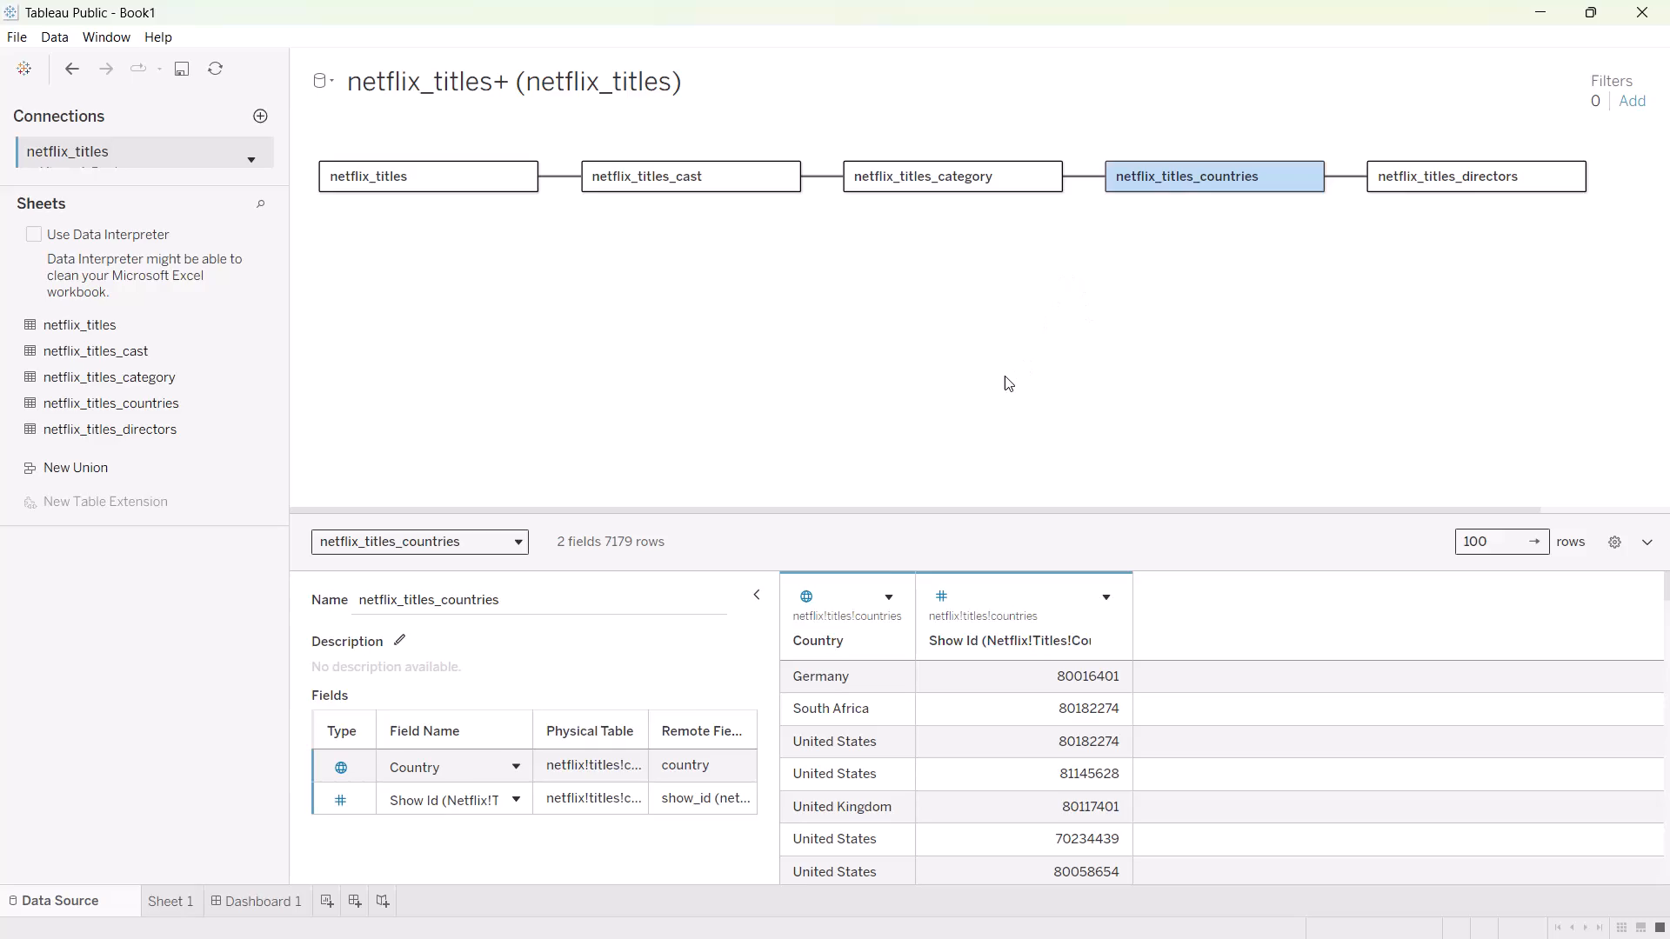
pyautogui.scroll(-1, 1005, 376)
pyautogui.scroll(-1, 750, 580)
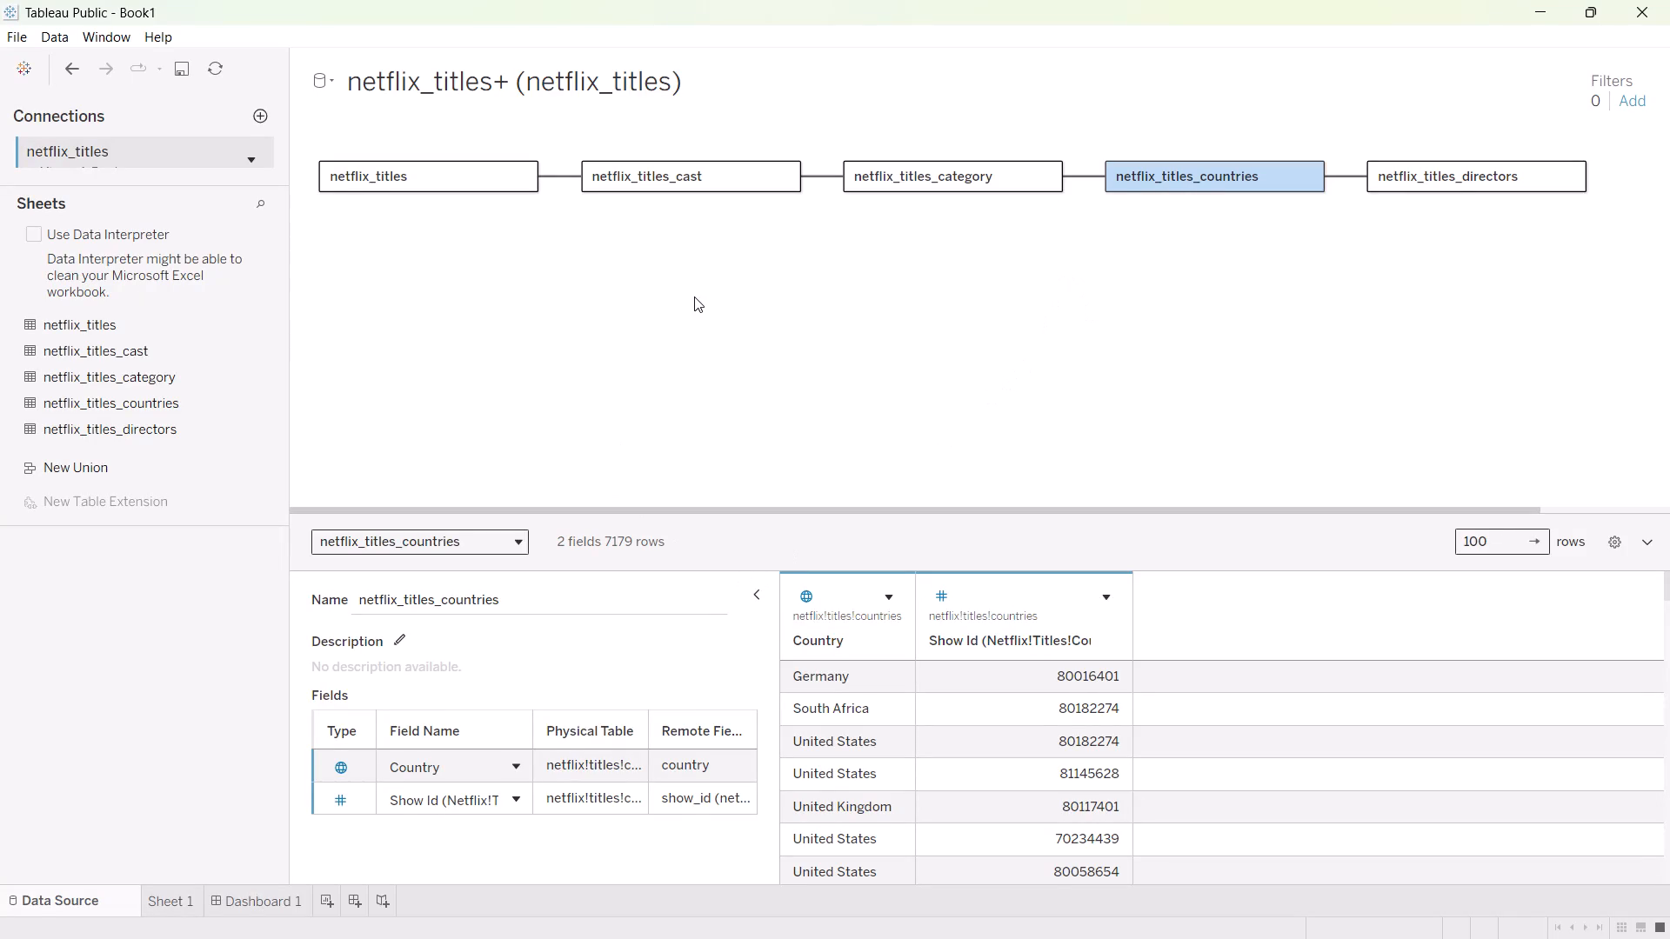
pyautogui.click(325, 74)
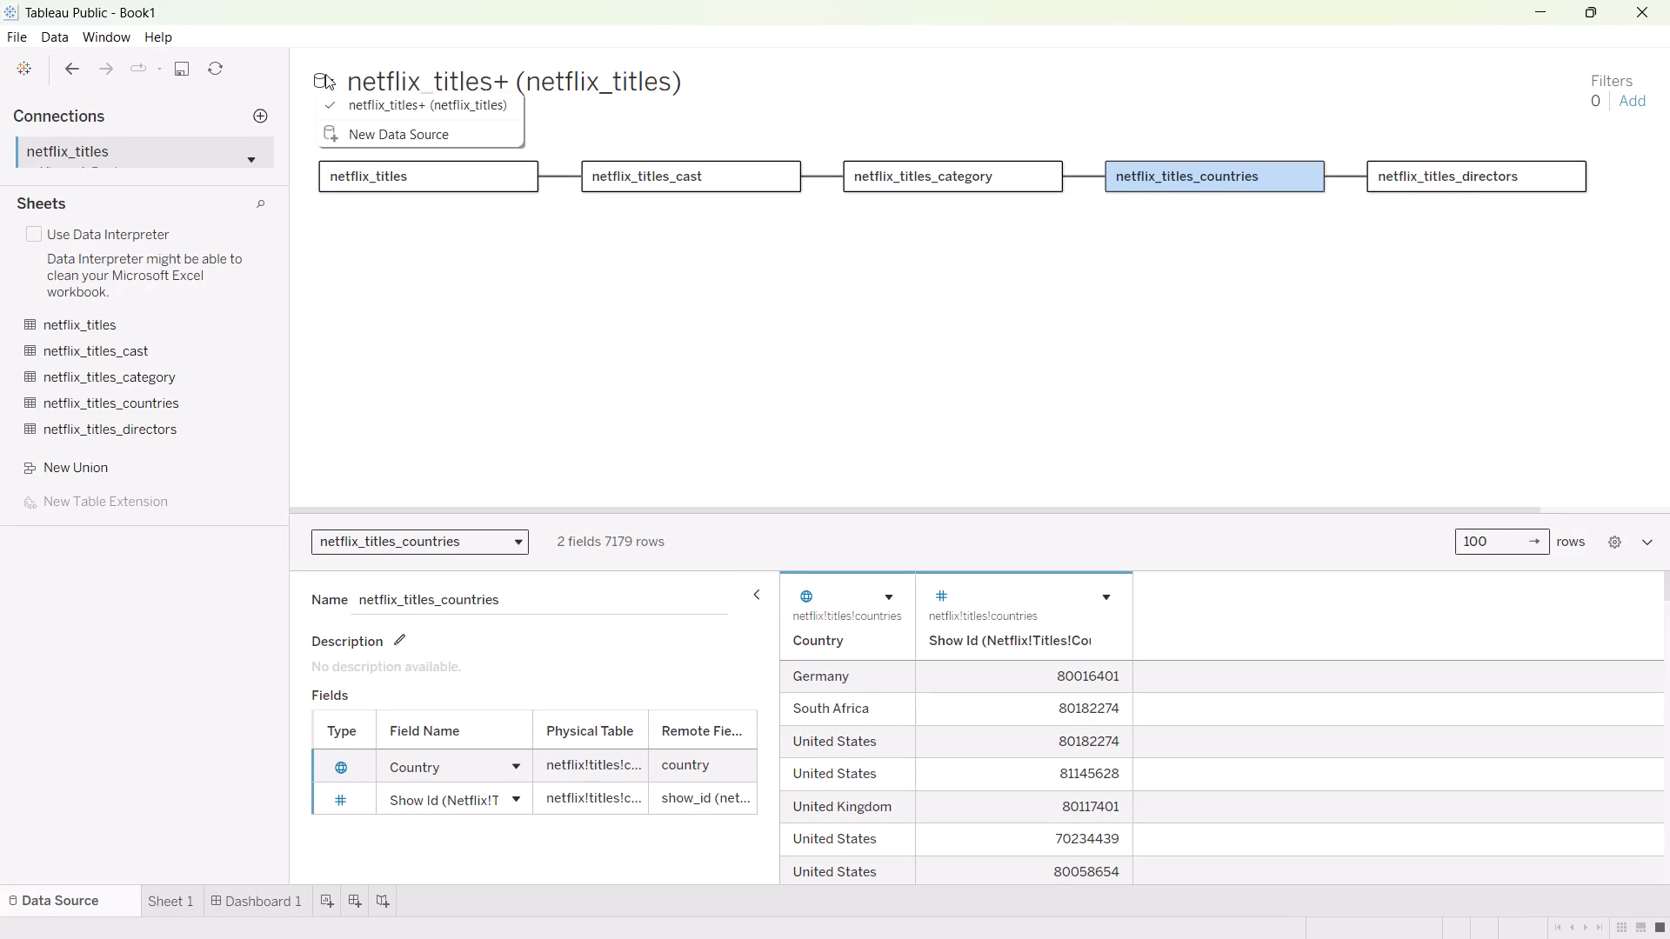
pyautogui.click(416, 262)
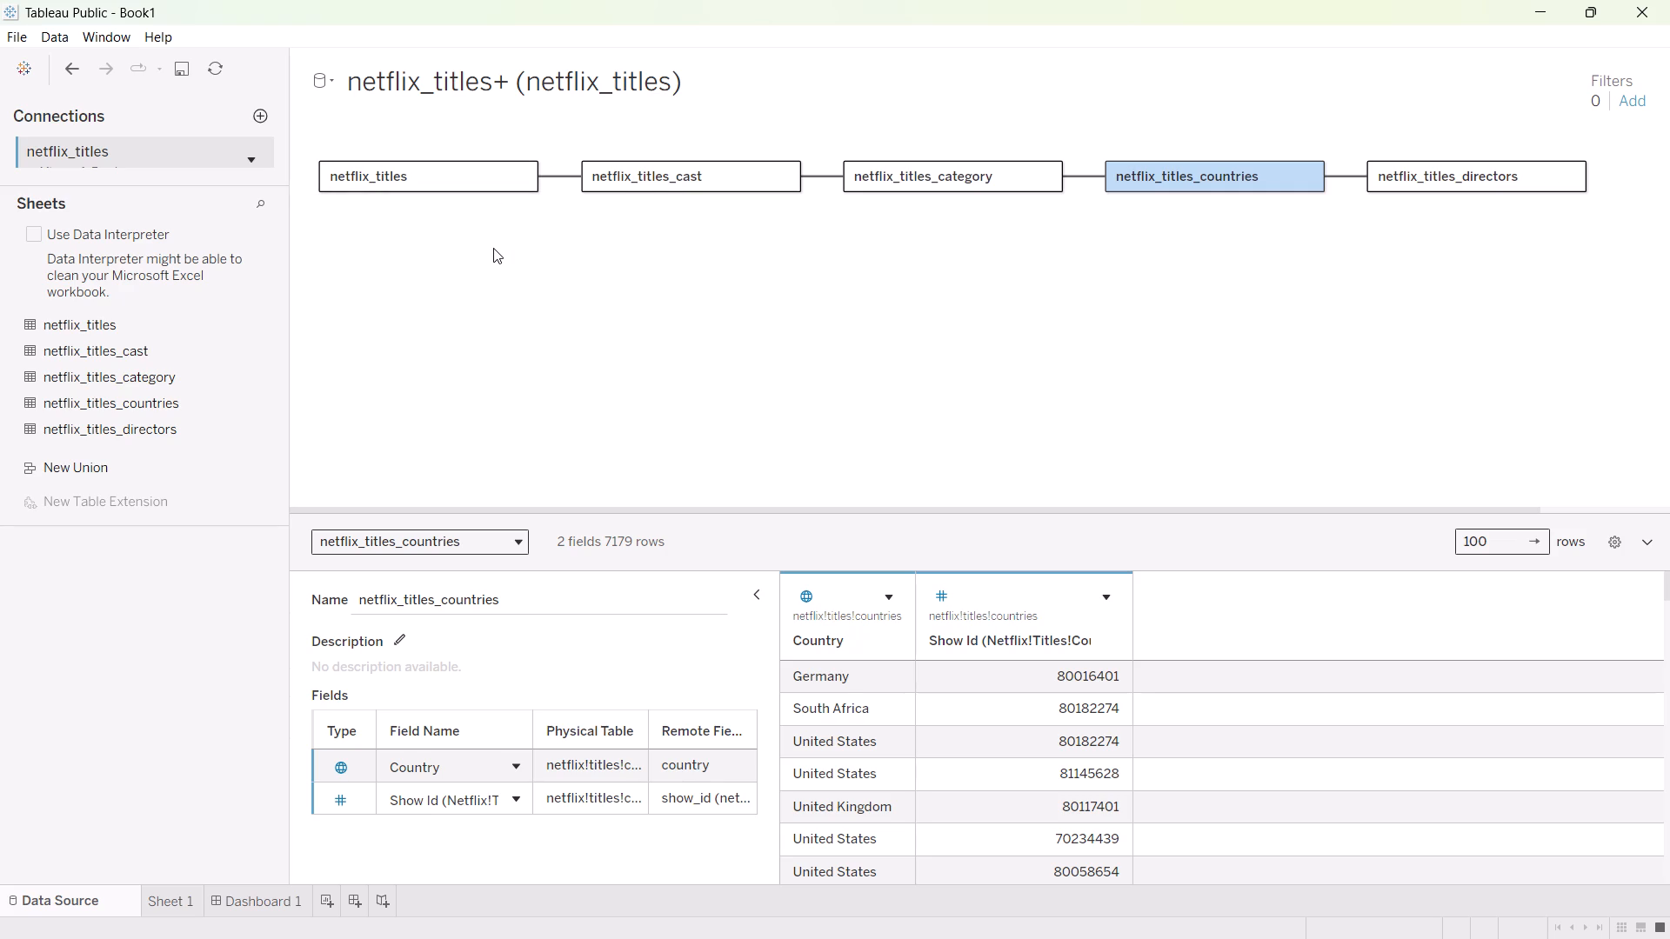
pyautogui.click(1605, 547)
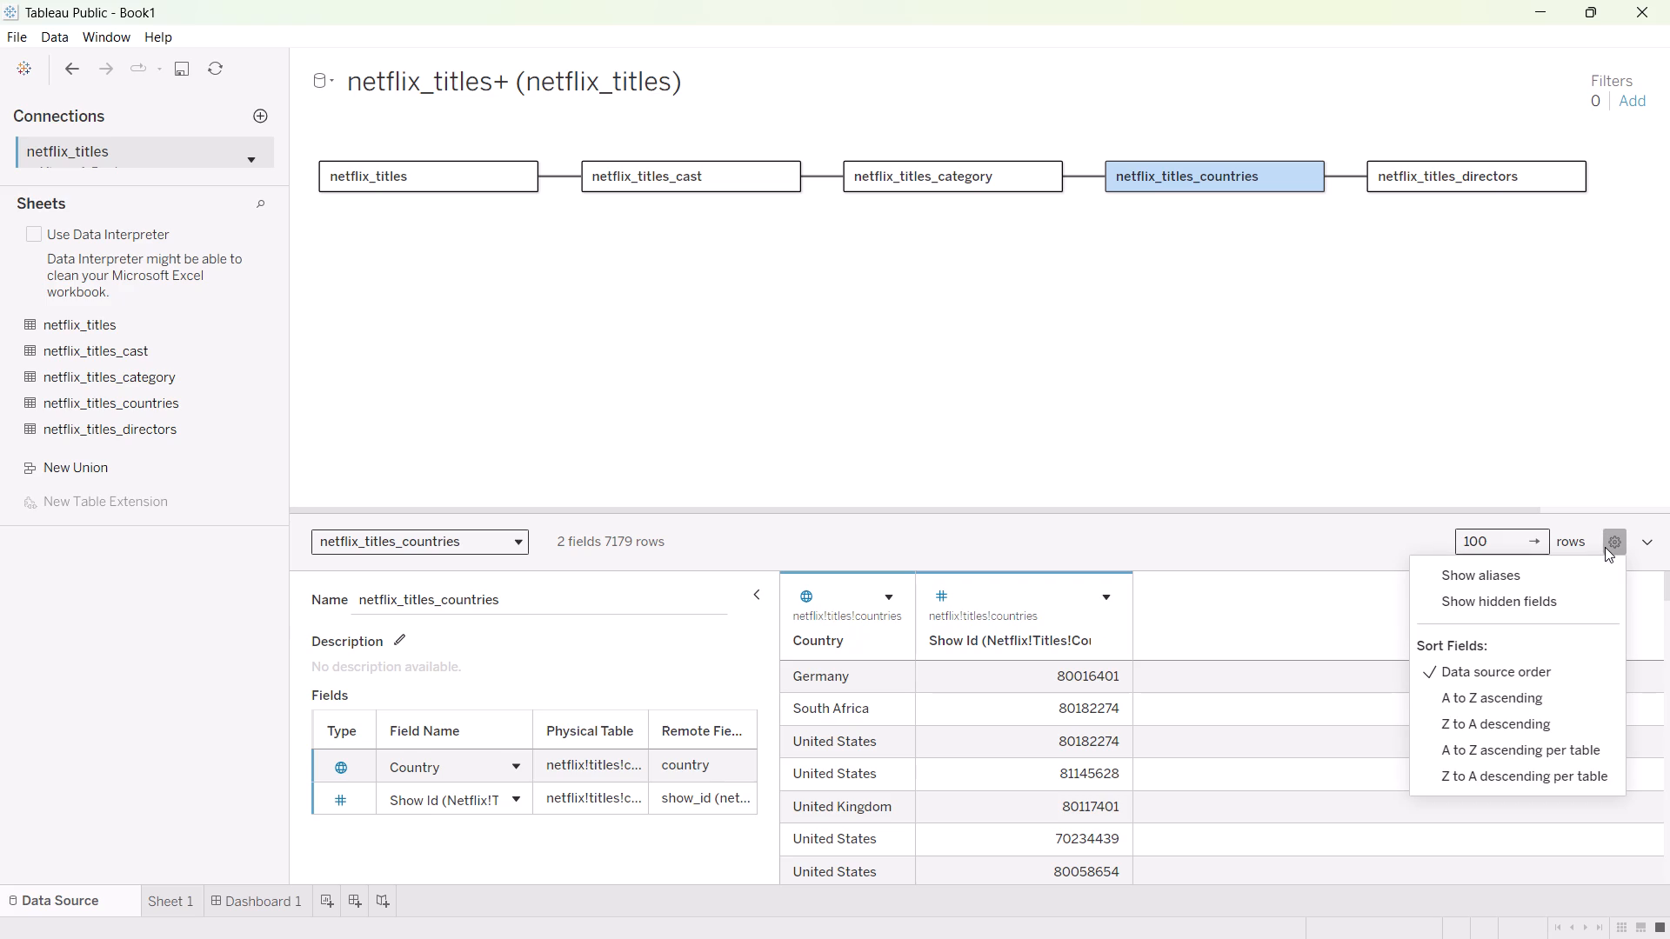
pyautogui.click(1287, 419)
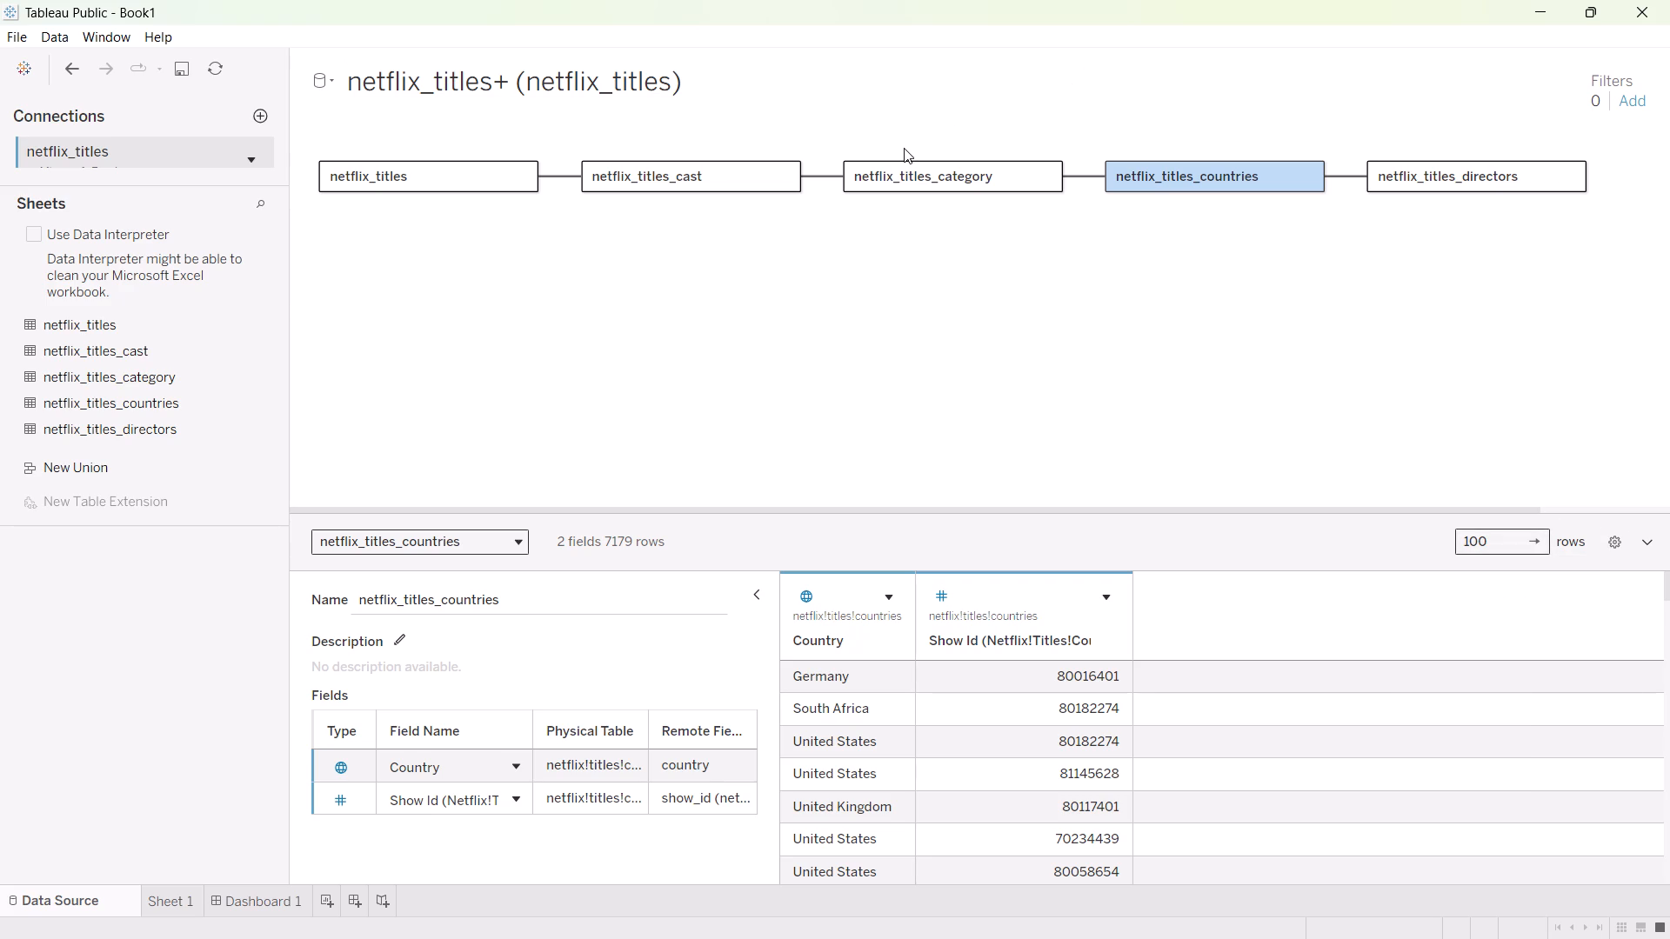
# Rearrange the data model so netflix_titles_category, netflix_titles_countries and netflix_titles_directors each relate directly to netflix_titles, alongside netflix_titles_cast.
pyautogui.moveTo(916, 168); pyautogui.dragTo(618, 231)
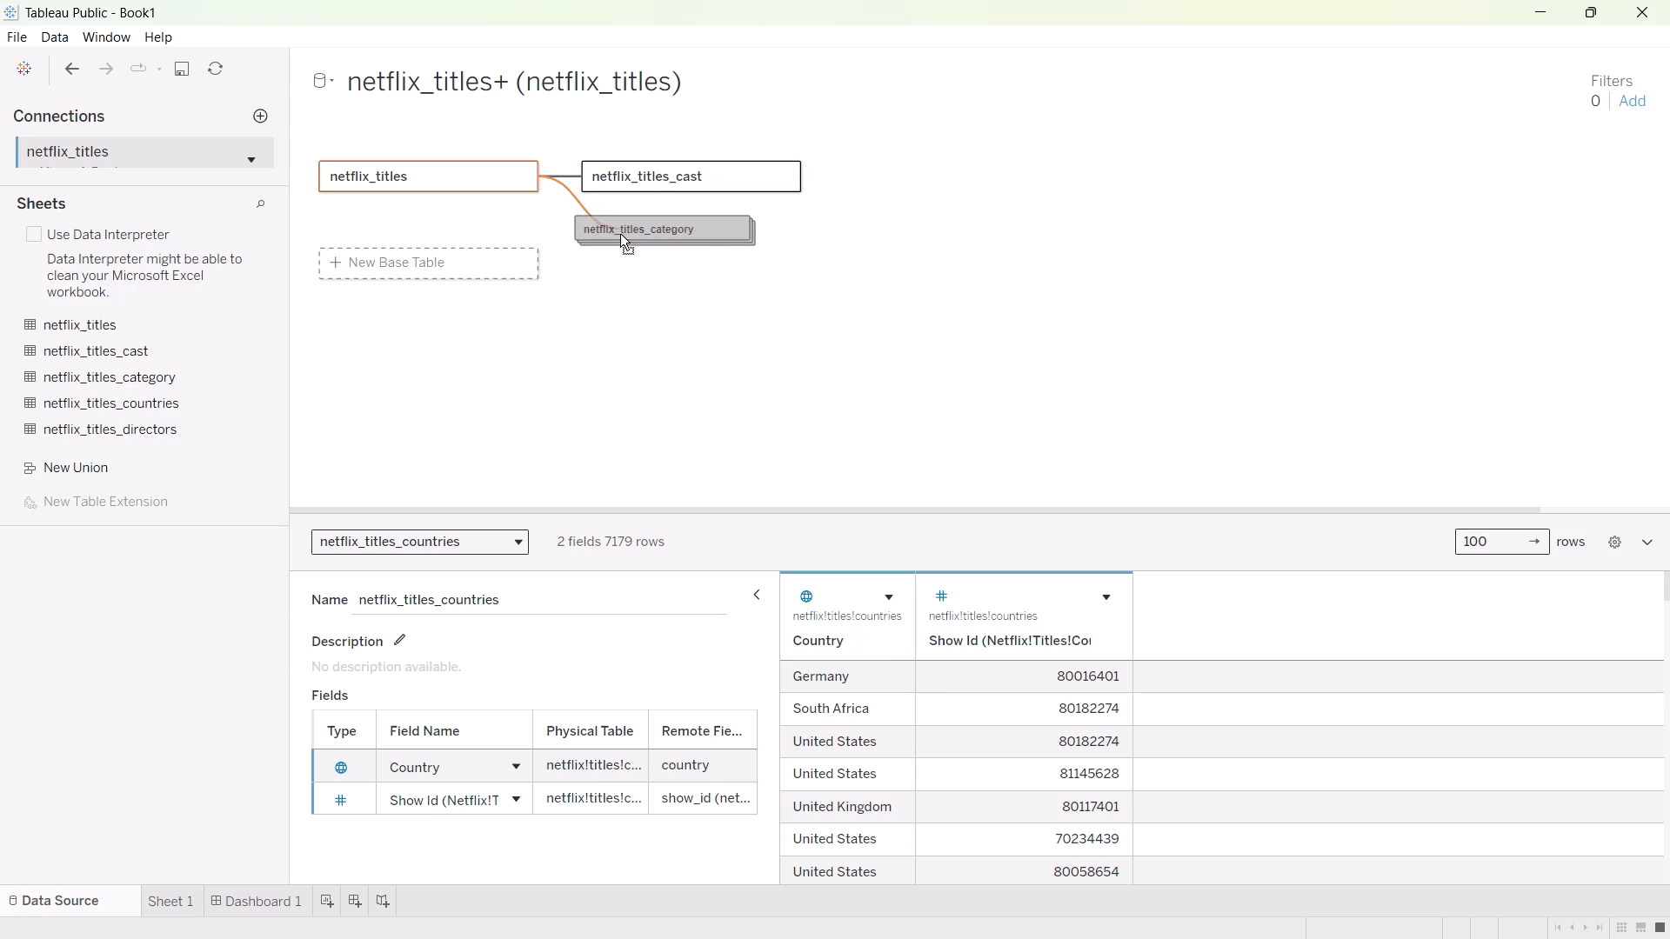
pyautogui.moveTo(618, 231); pyautogui.dragTo(629, 258)
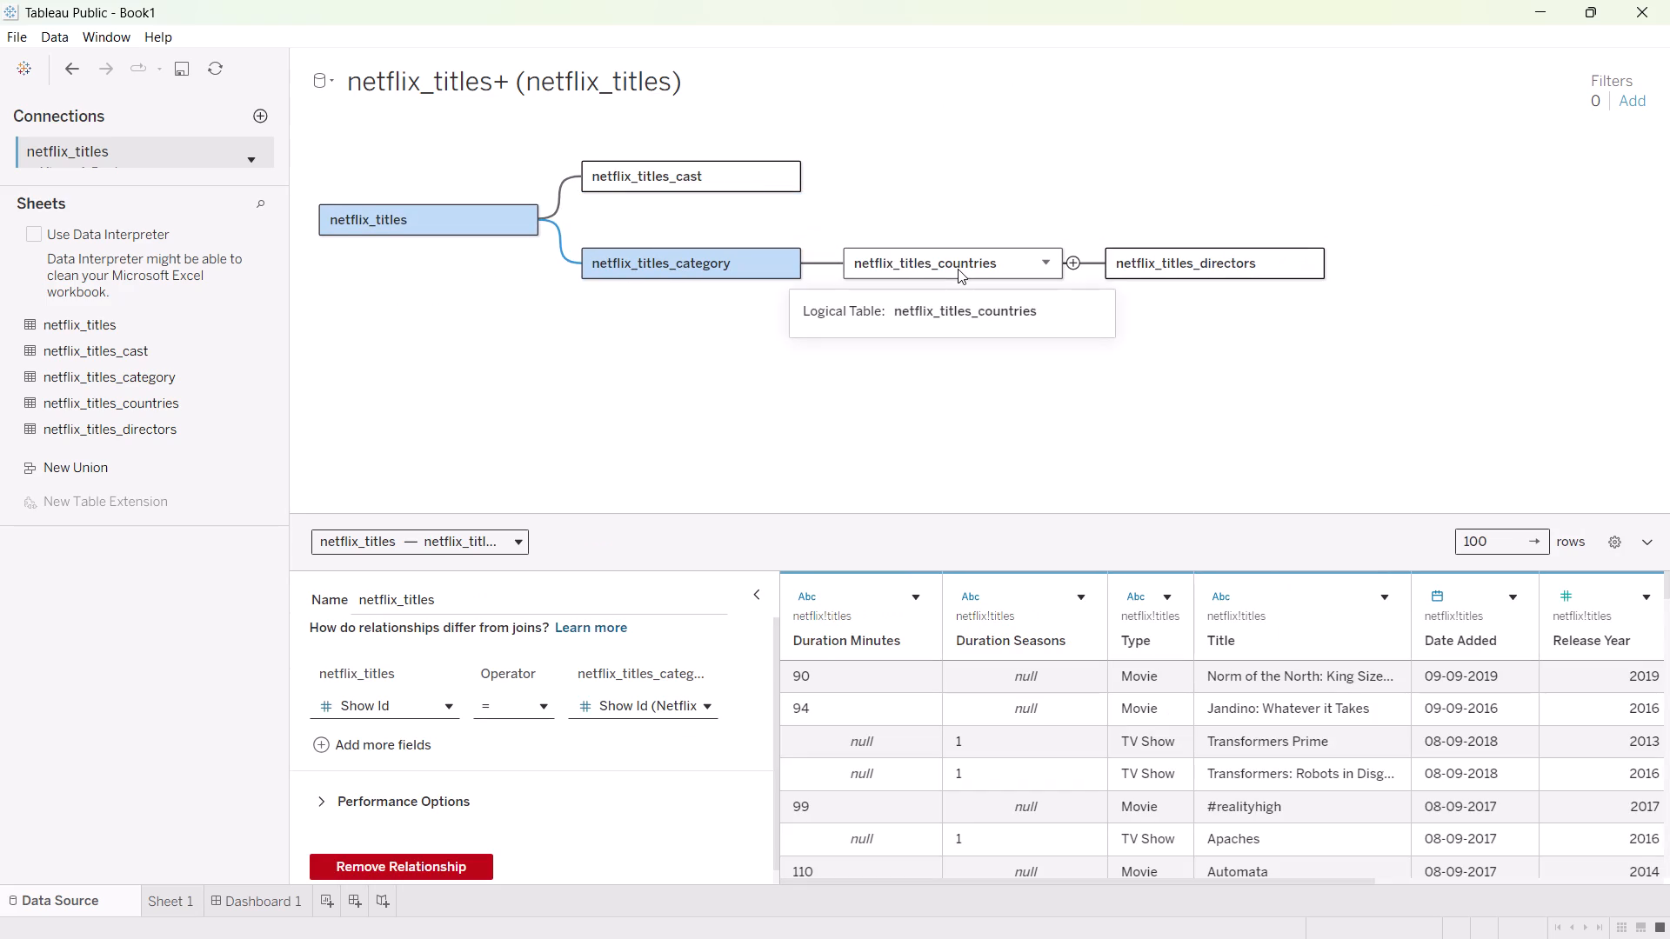
pyautogui.moveTo(958, 269); pyautogui.dragTo(616, 402)
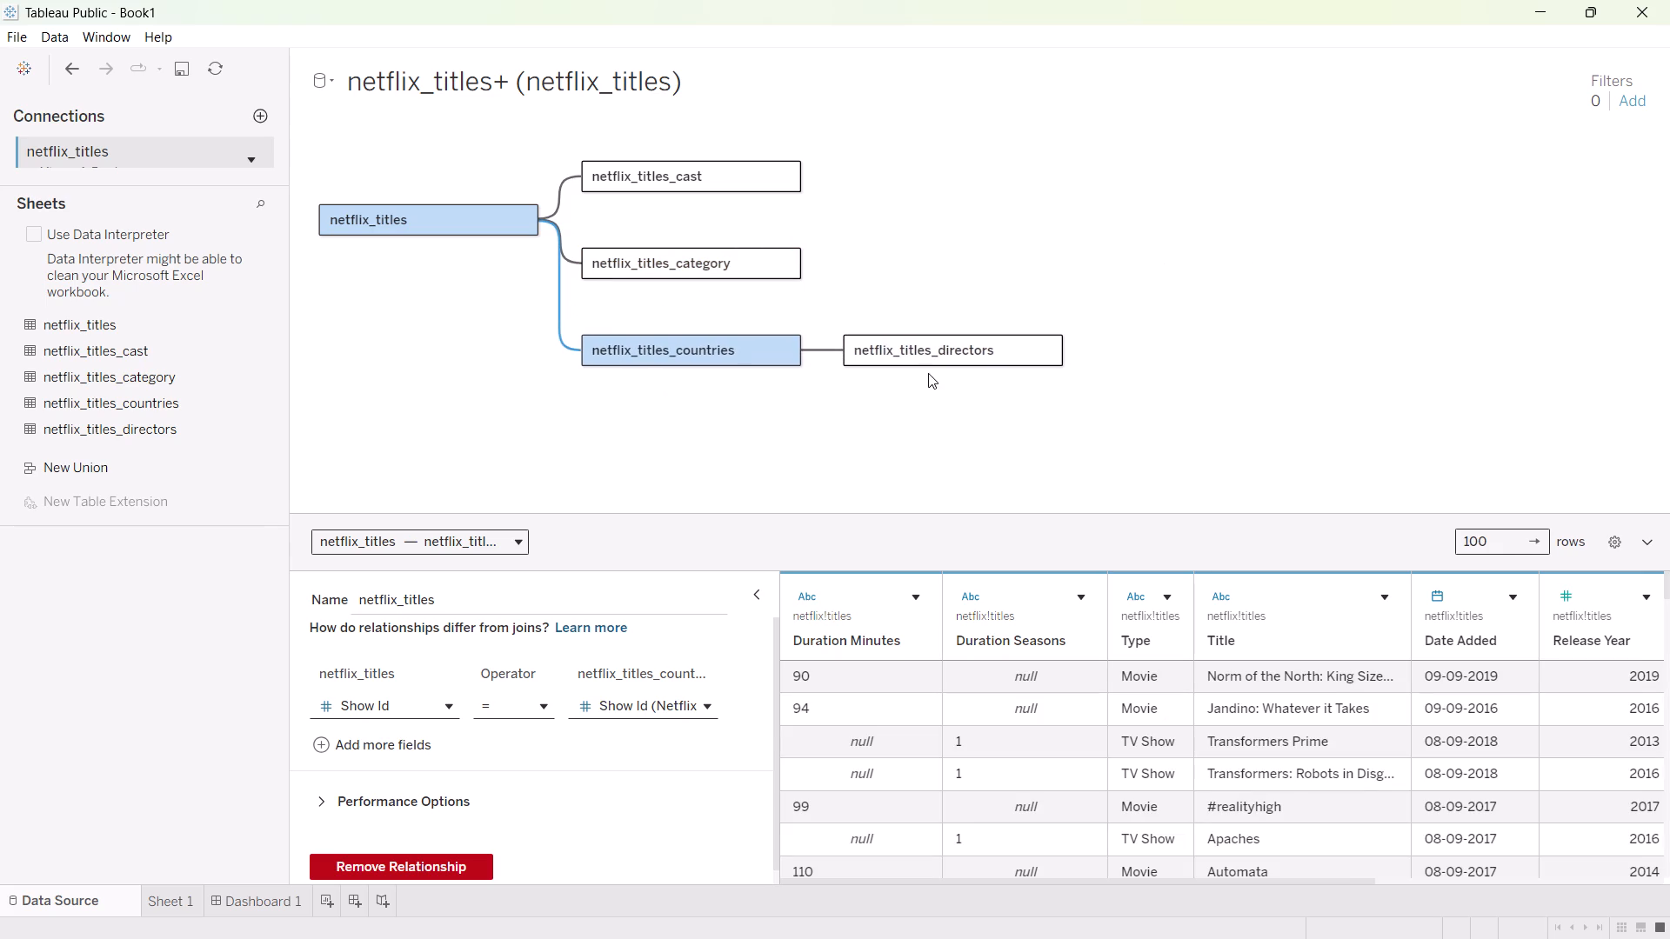
pyautogui.moveTo(930, 369); pyautogui.dragTo(623, 478)
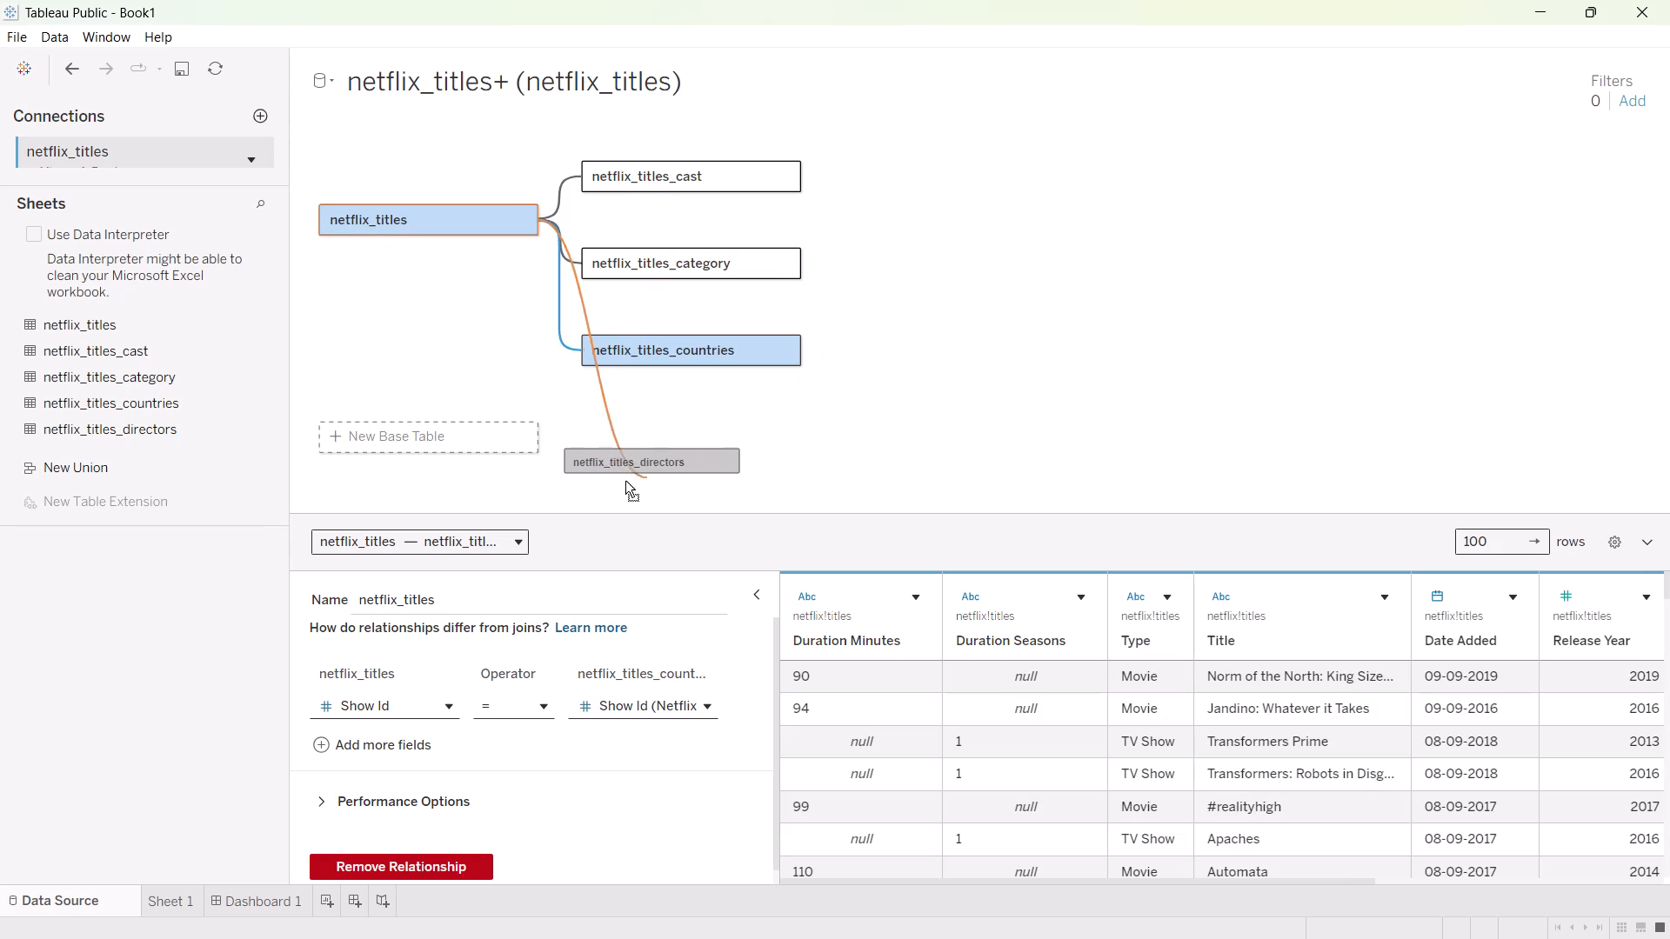
pyautogui.moveTo(623, 478); pyautogui.dragTo(573, 463)
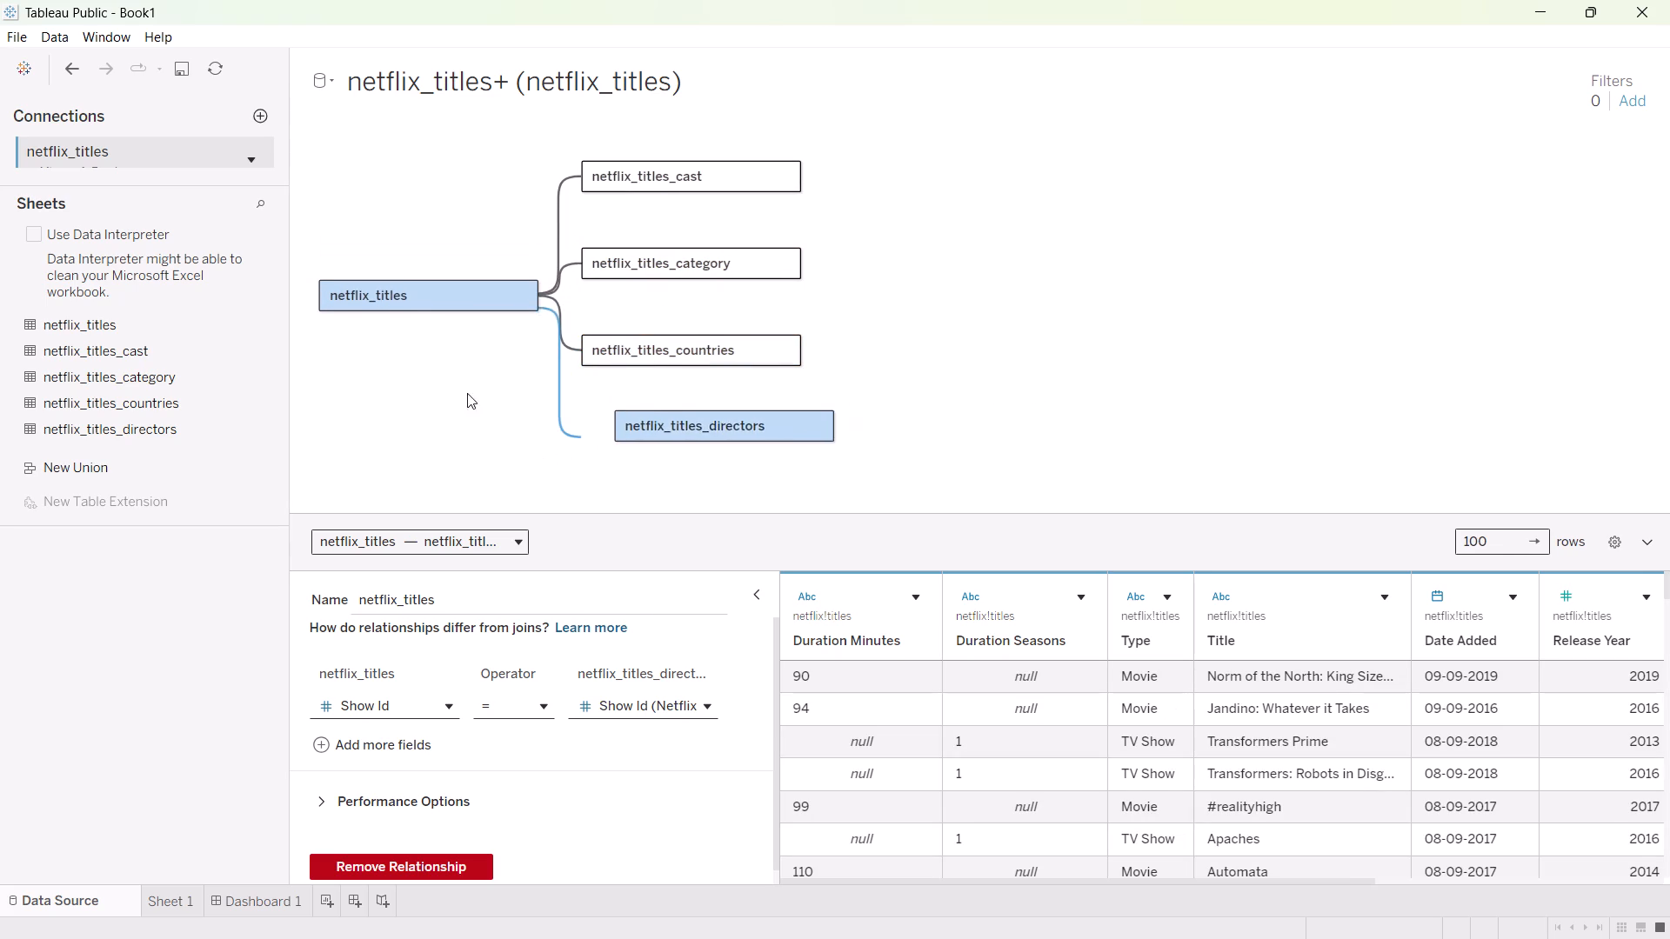
pyautogui.click(1116, 279)
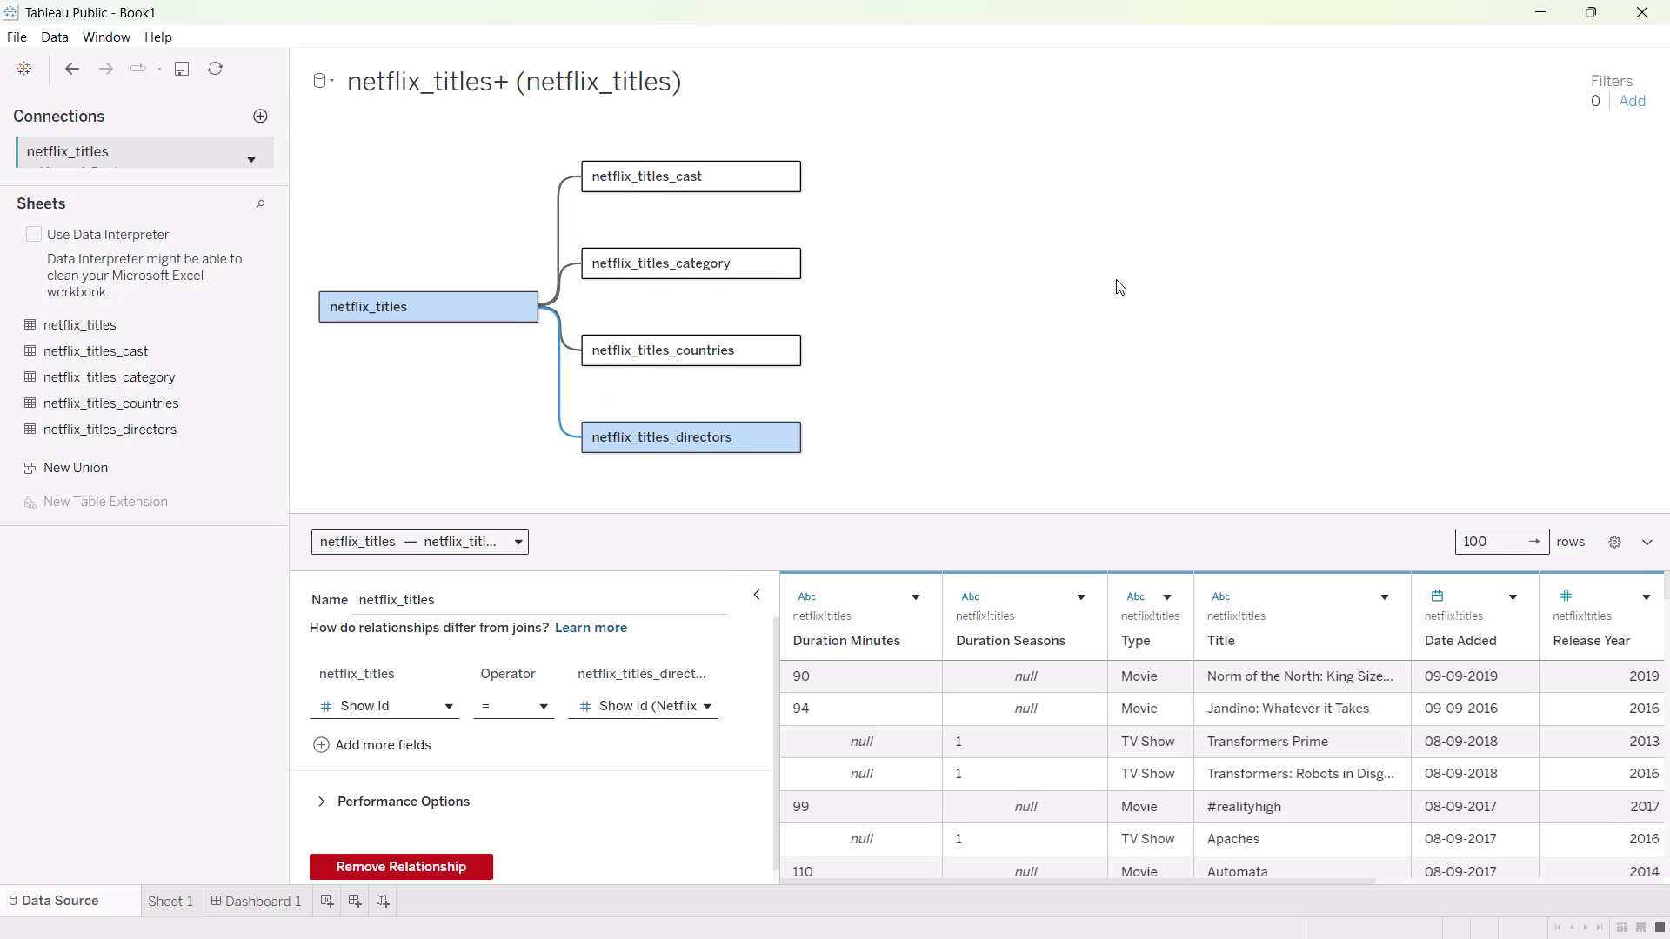
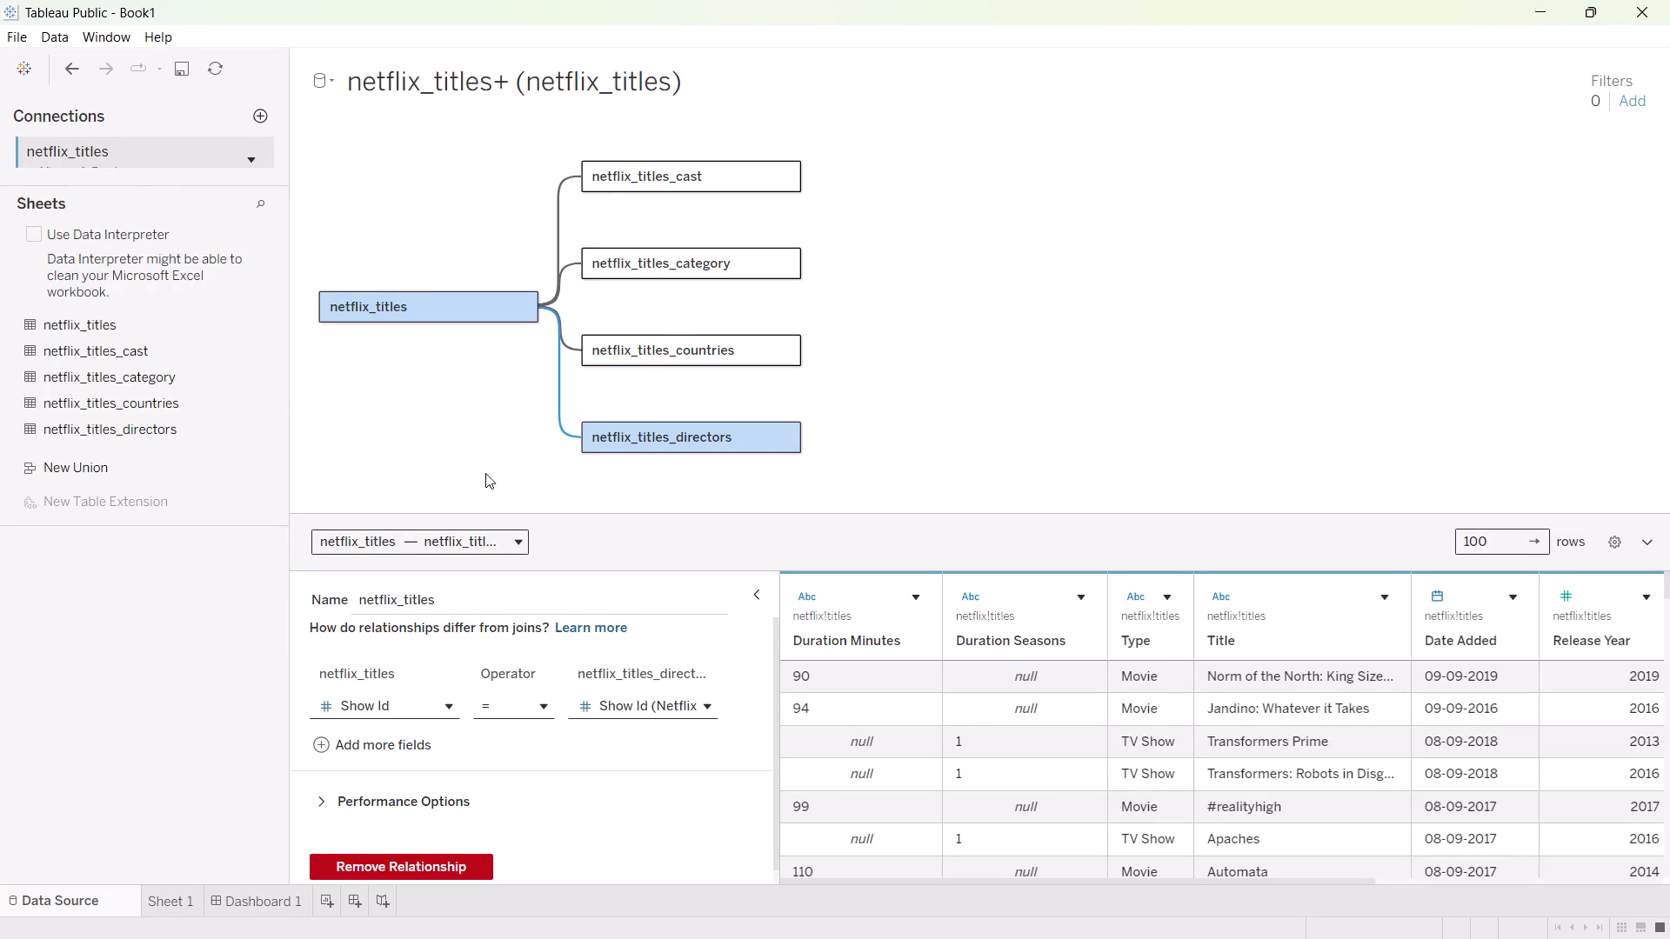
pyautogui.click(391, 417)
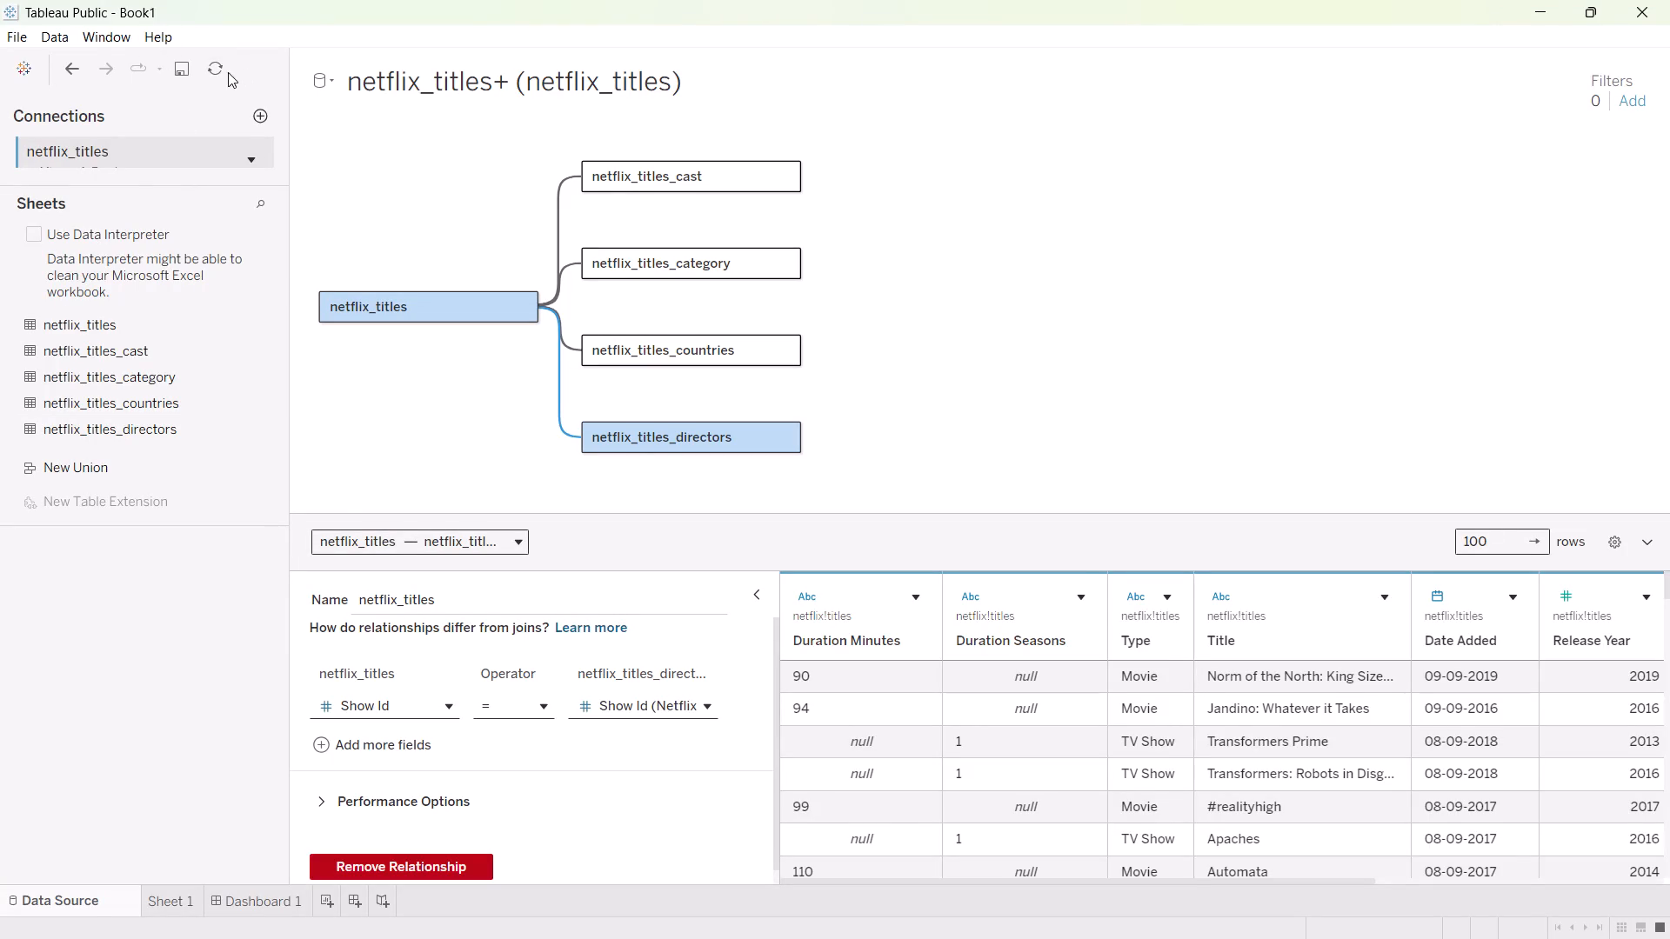
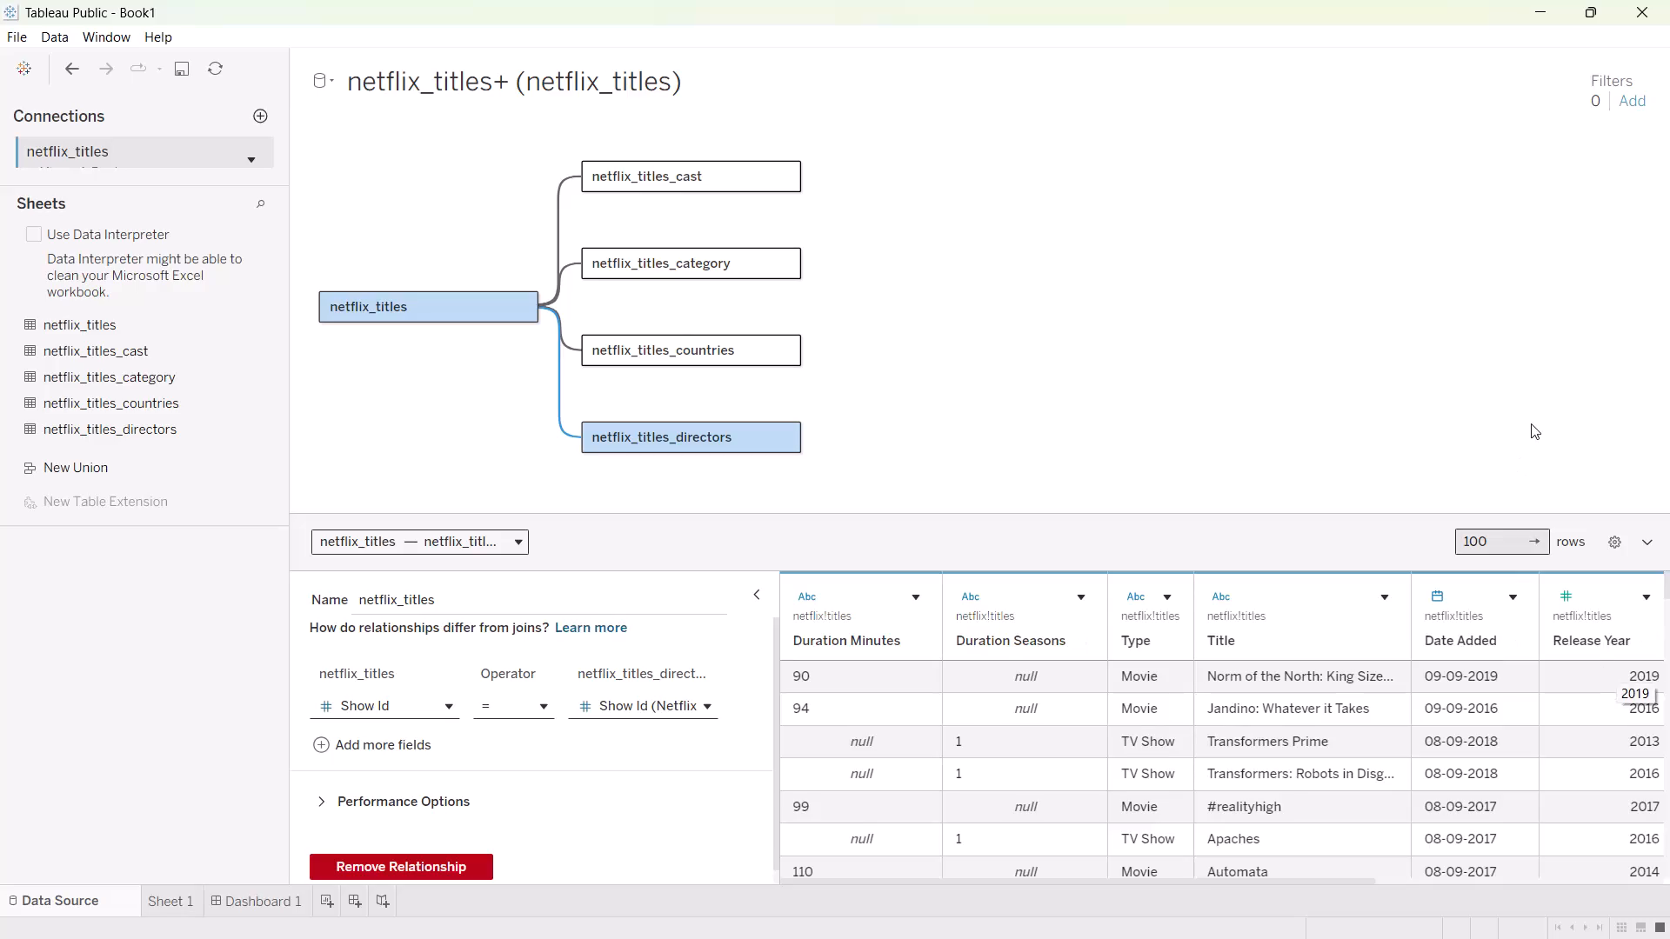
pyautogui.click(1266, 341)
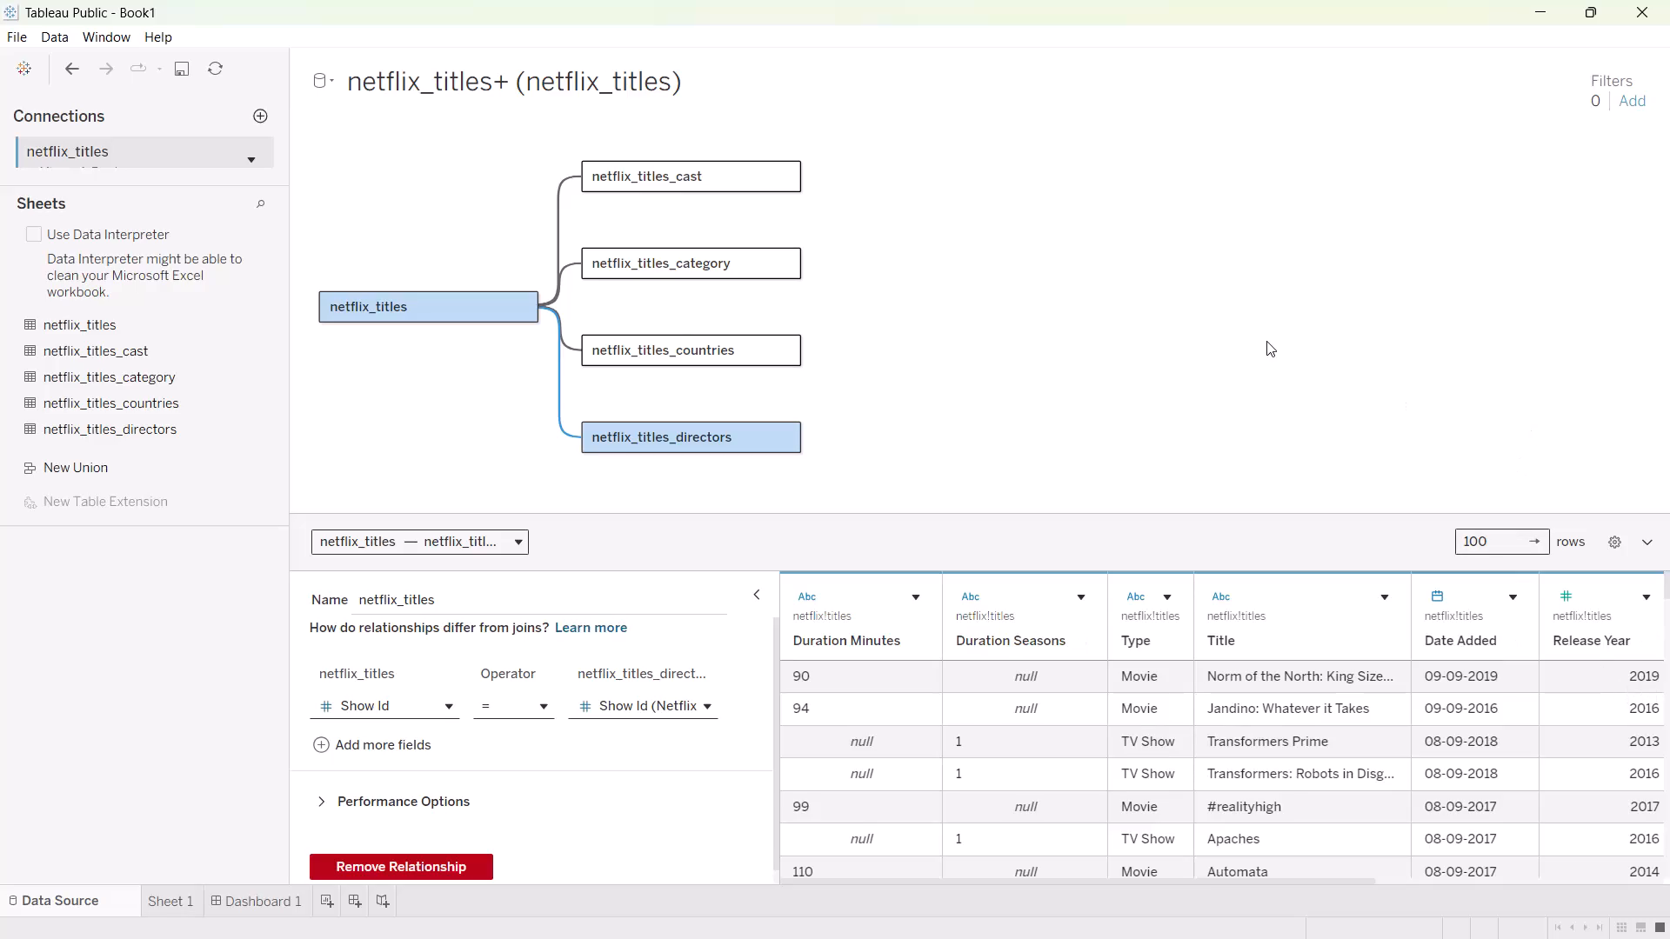